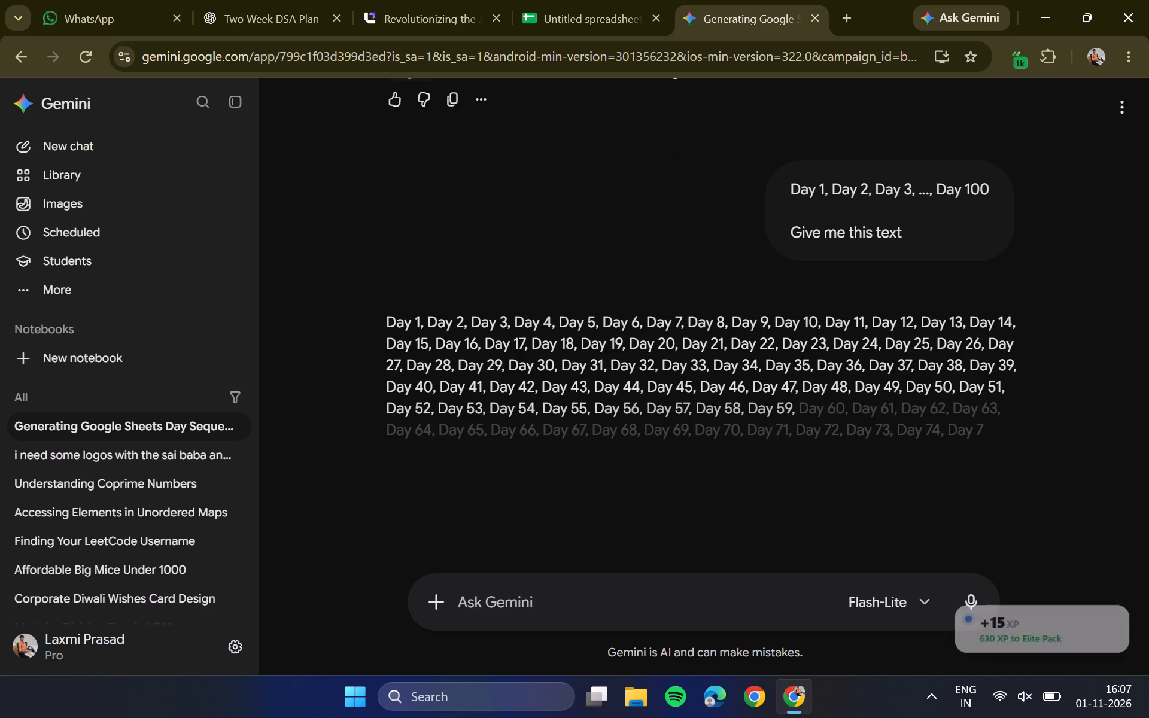
Copy Gemini's full Day 1 to Day 100 list and paste it into cell A1 of the untitled spreadsheet.
left_click_drag(445, 497, 356, 321)
key("ctrl+c")
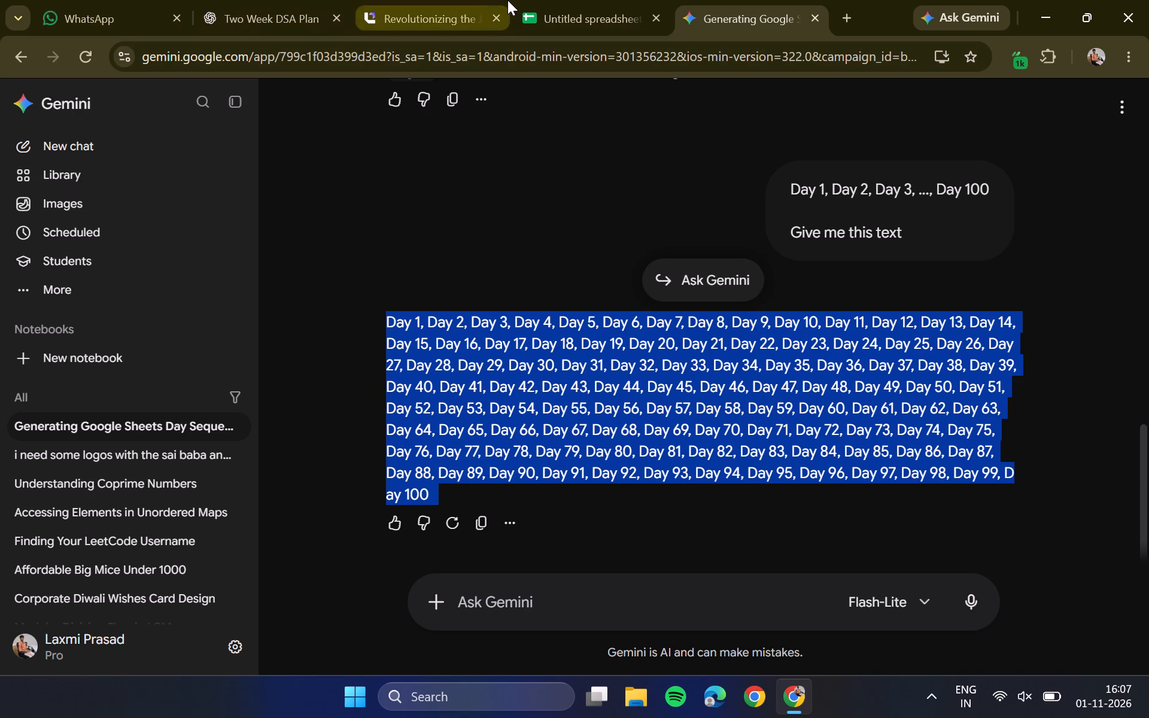
left_click(564, 0)
key("ctrl+v")
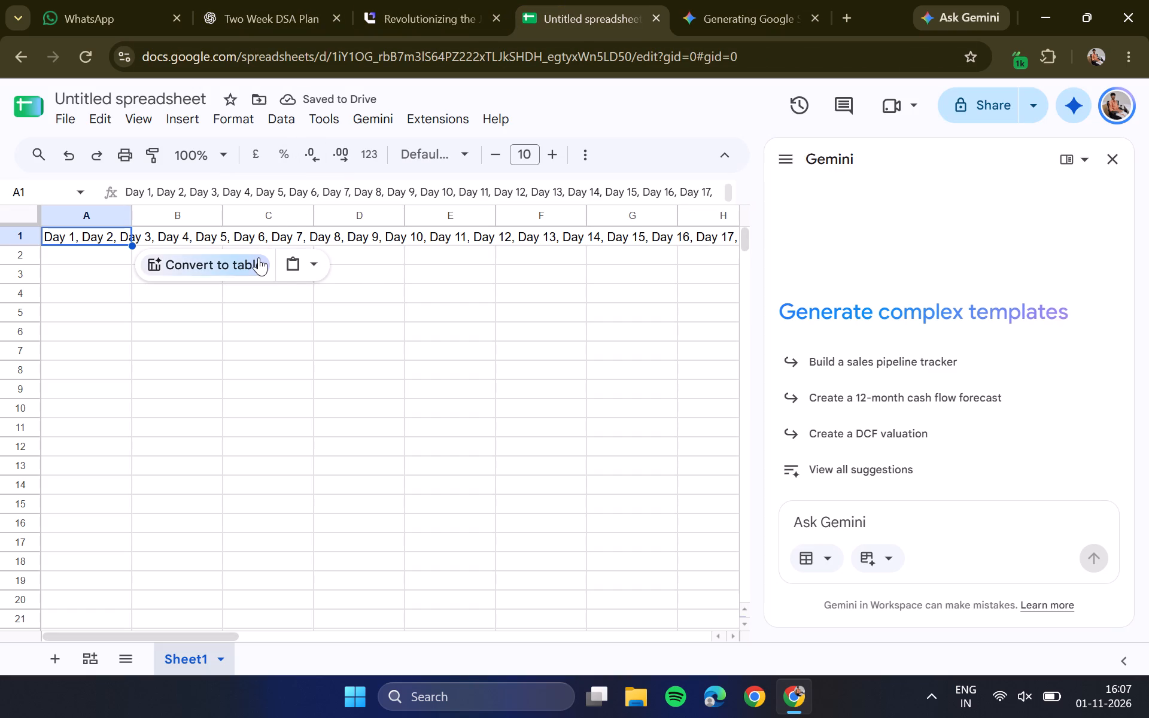
Split the pasted day list in A1 into separate columns, keeping automatic separator detection.
left_click(293, 256)
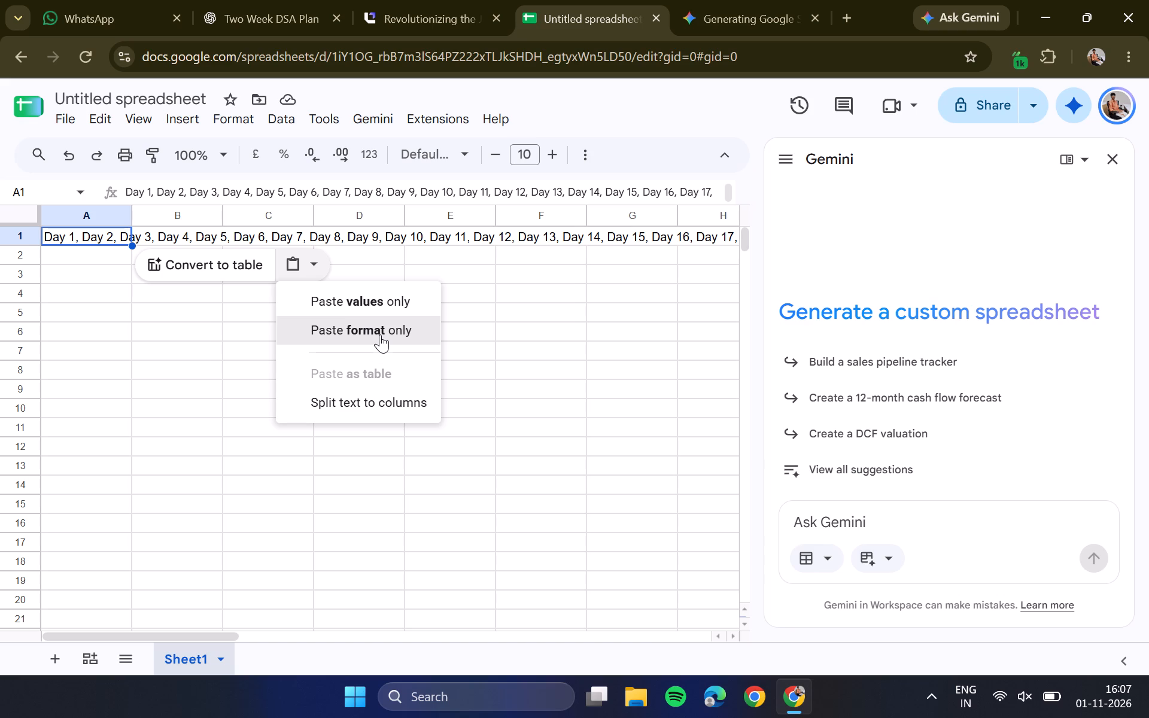
left_click(376, 398)
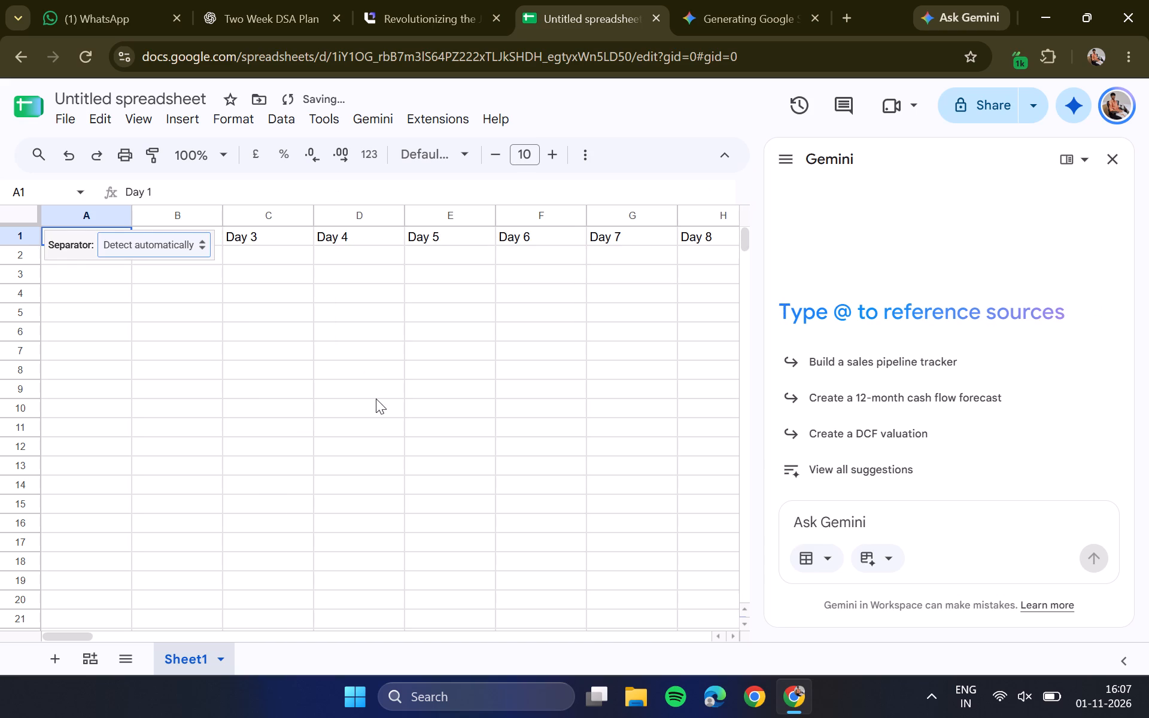
left_click(235, 315)
Examine the day headers across row 1 for a complete sequence, then return to the first columns.
left_click(174, 236)
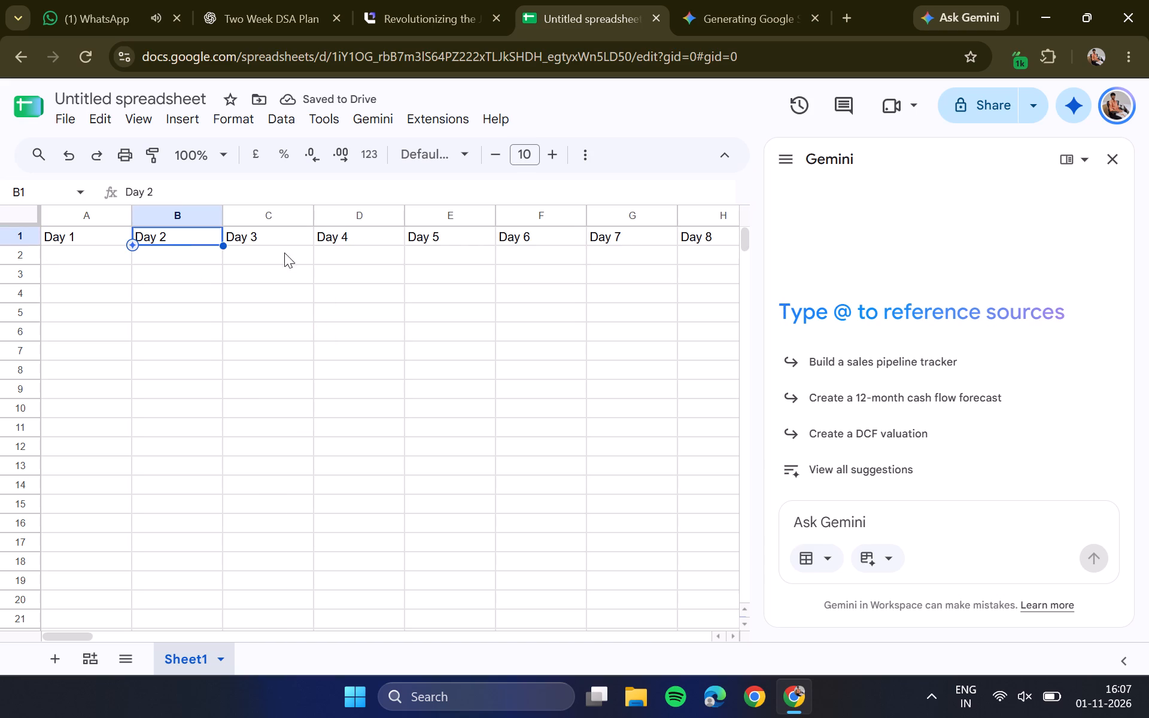
scroll(396, 263, "left", 18)
scroll(396, 263, "left", 8)
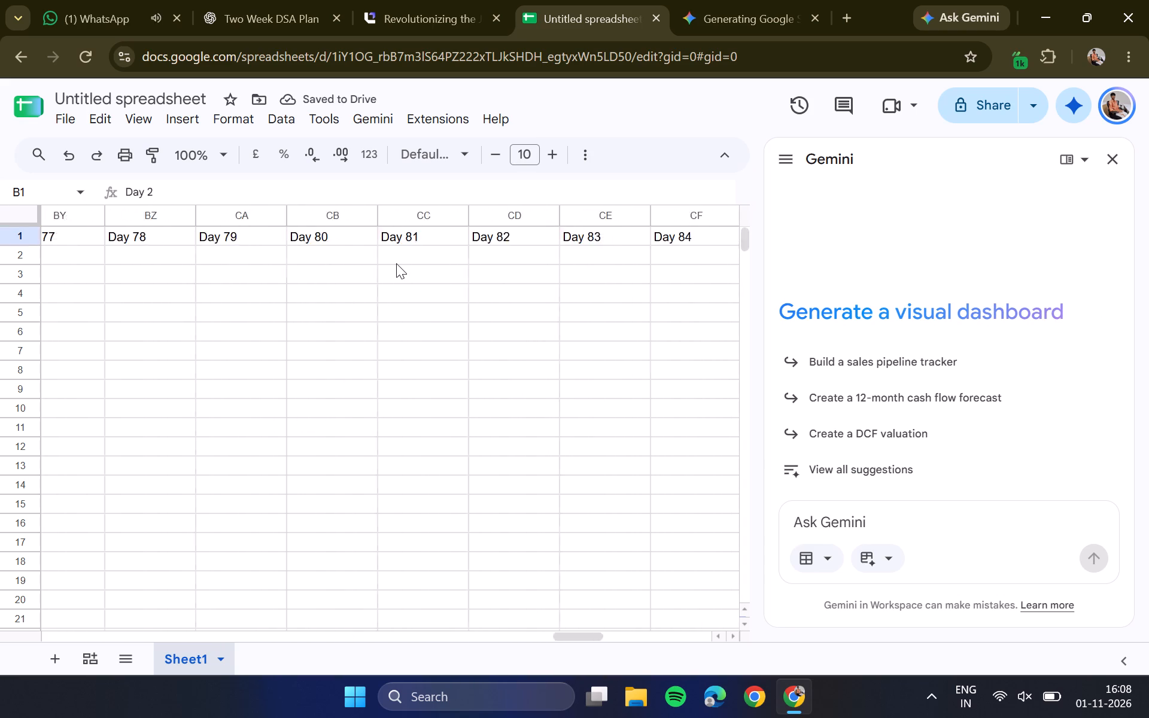
scroll(396, 263, "left", 12)
scroll(396, 263, "right", 12)
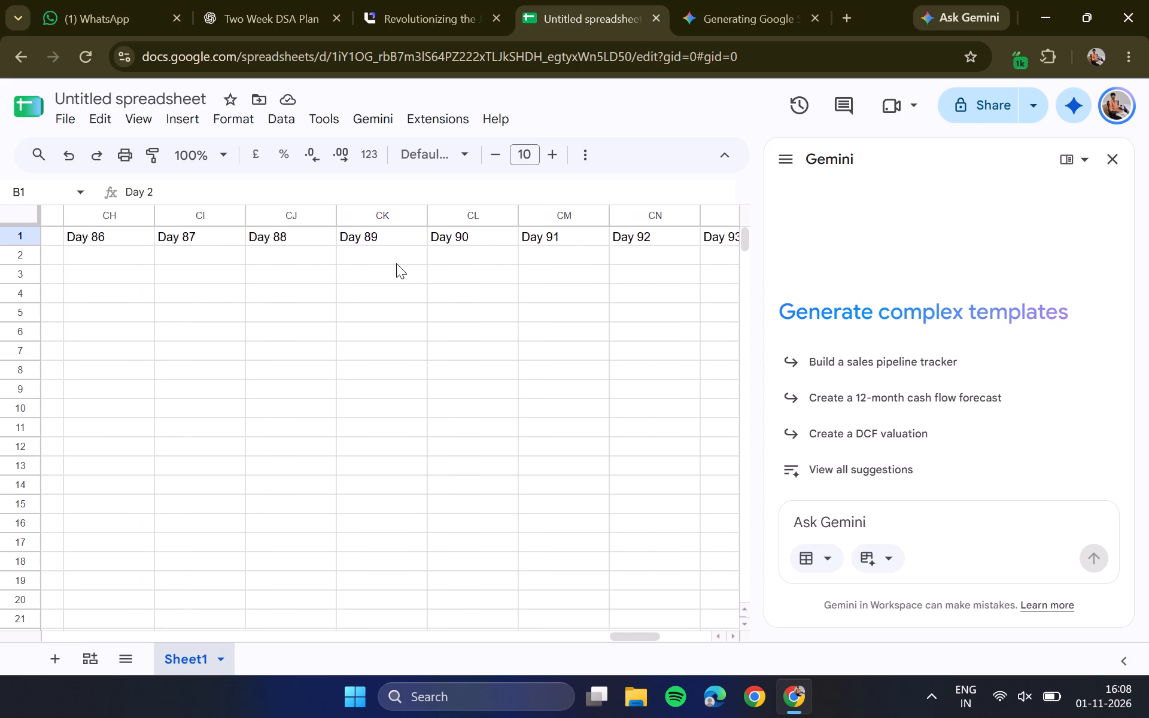
scroll(396, 263, "right", 12)
scroll(396, 263, "right", 18)
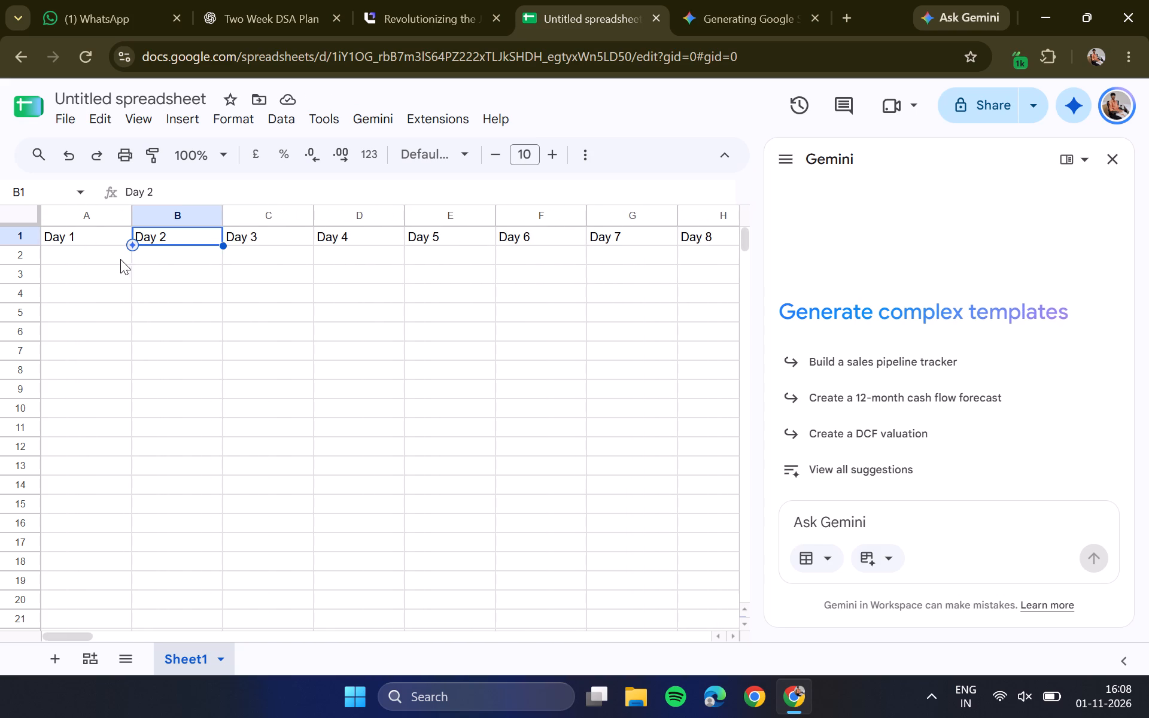
Move the entire row of day headers one column over so that Day 1 starts in B1, leaving A1 empty.
left_click(108, 258)
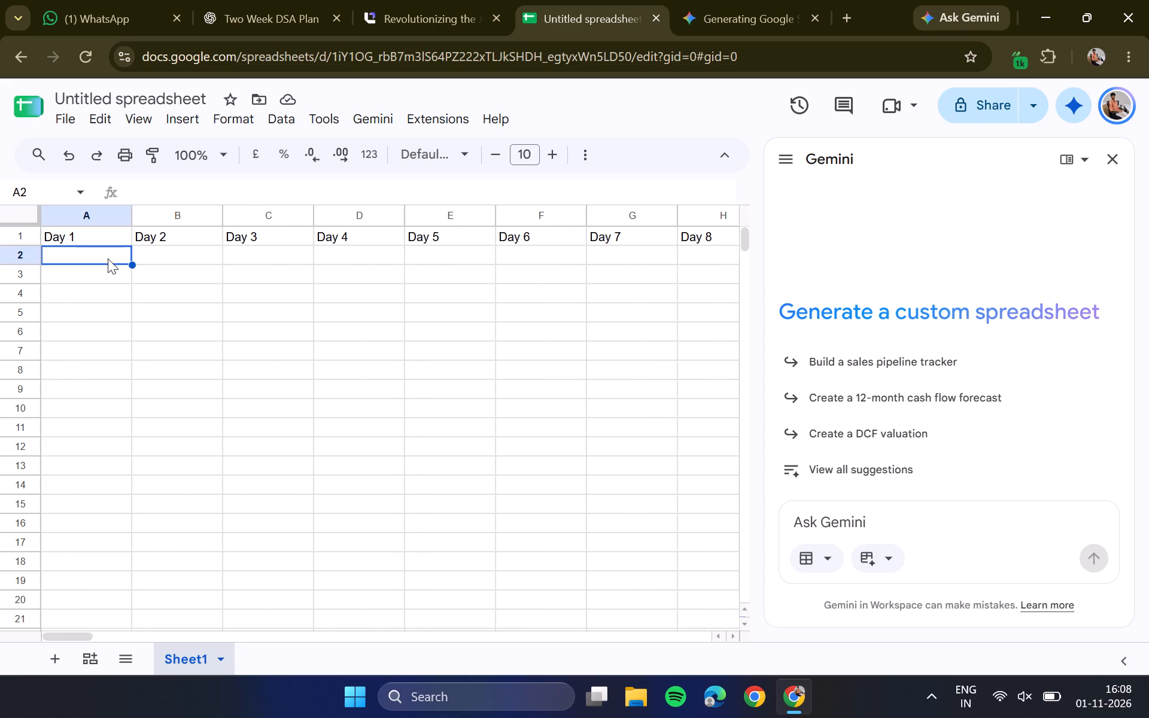
left_click(70, 241)
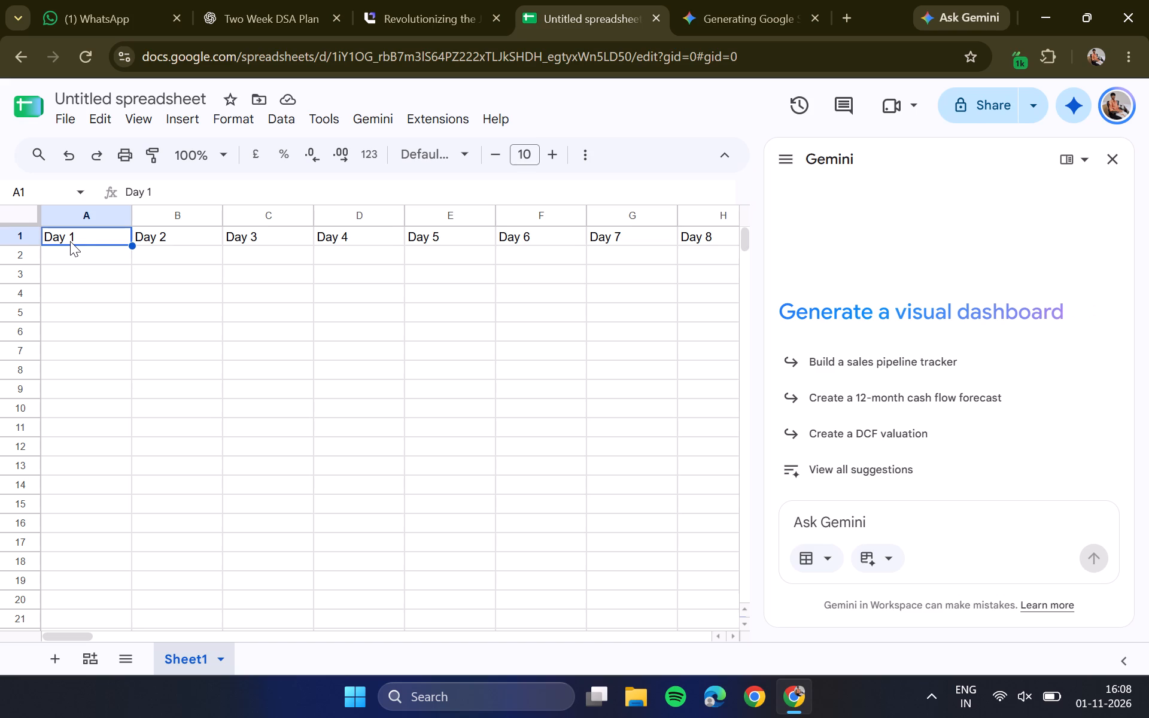
key("ctrl+a")
key("ctrl+x")
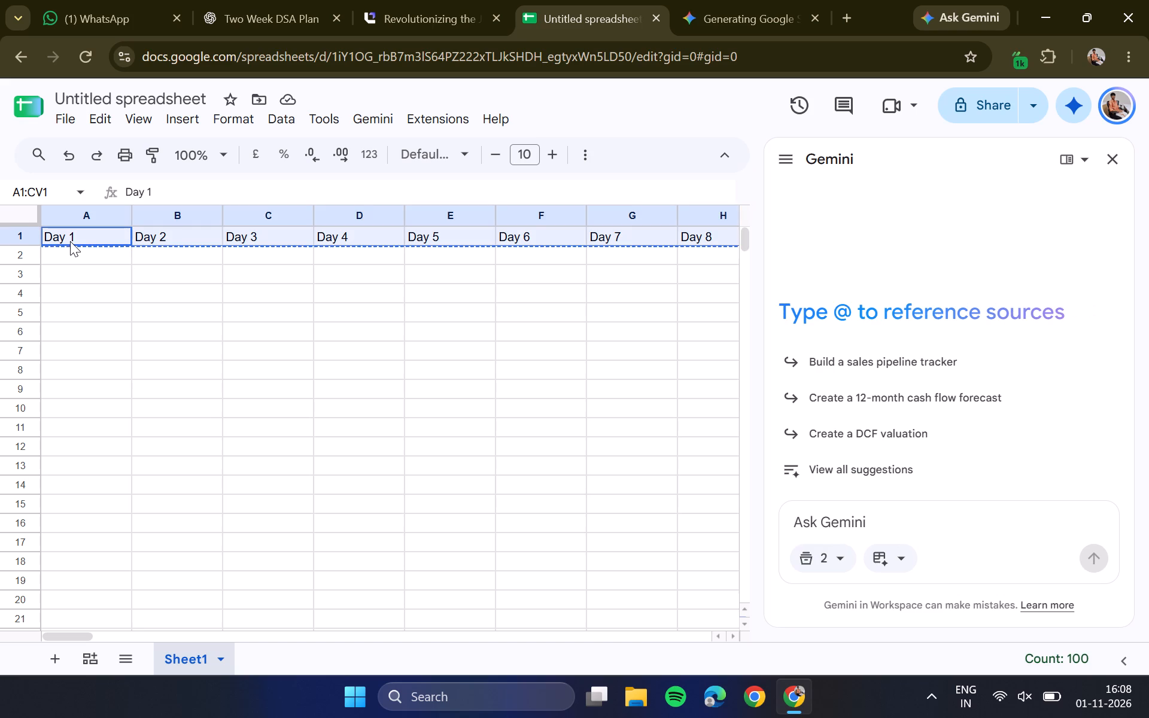
left_click(172, 288)
left_click(191, 241)
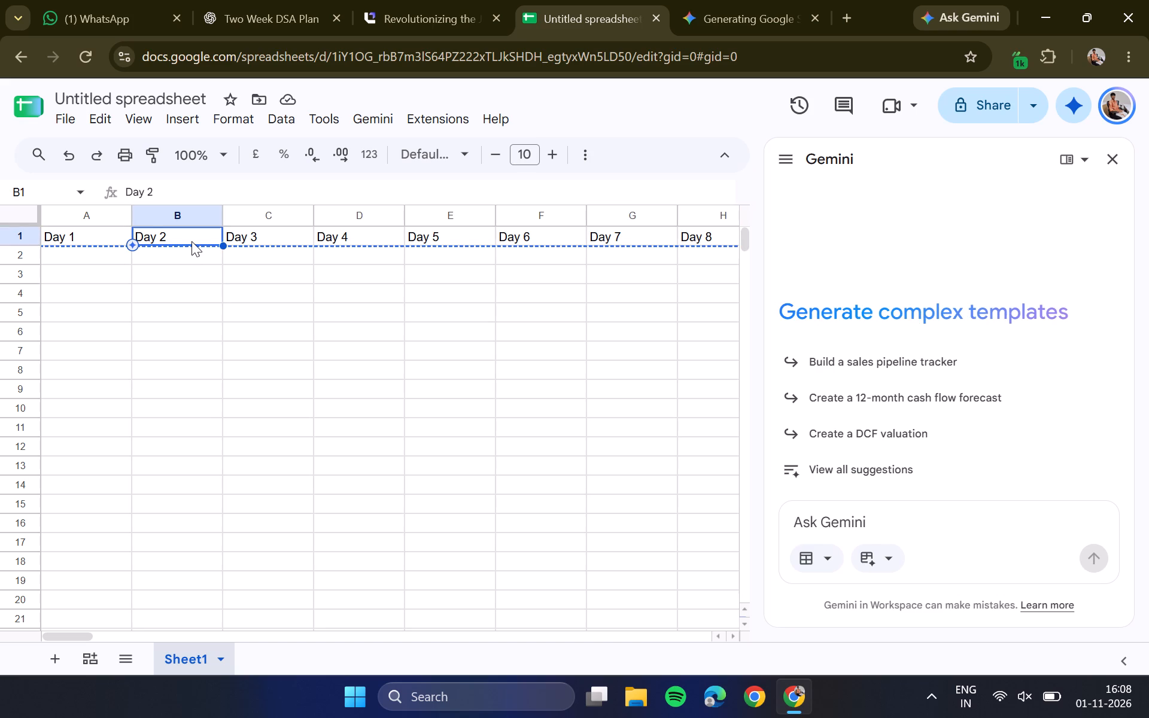
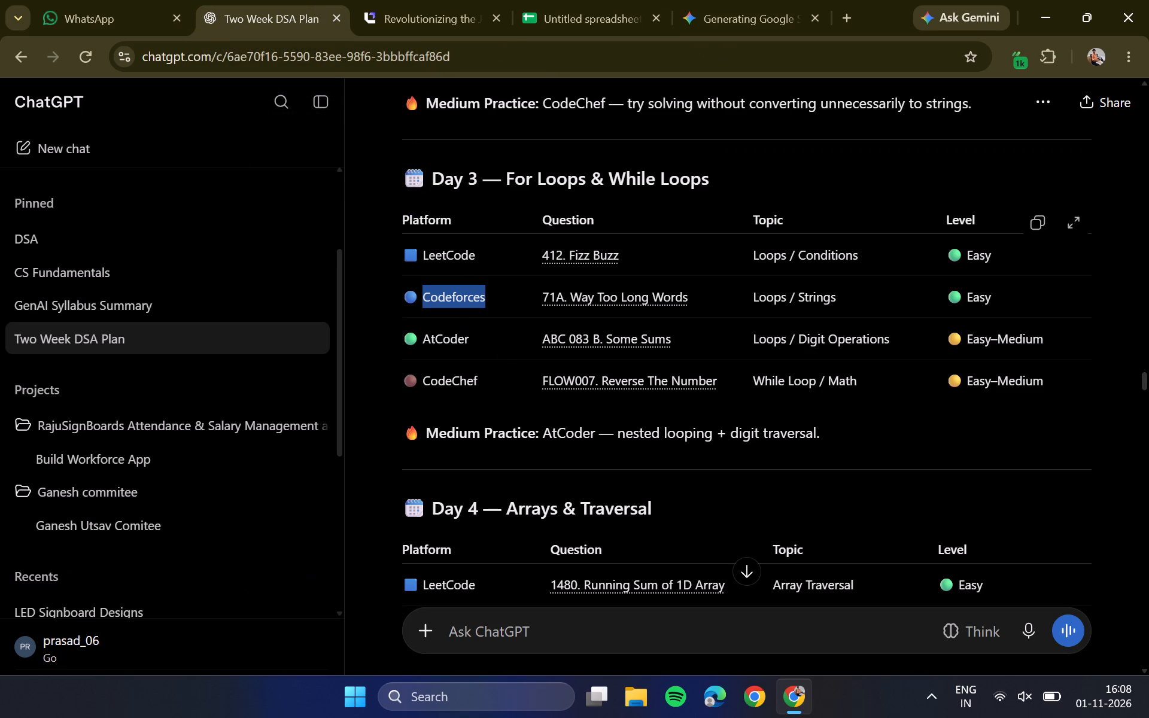
Copy the platform name Codeforces from ChatGPT's Day 3 table and paste it into cell A3 of the untitled spreadsheet.
key("ctrl+c")
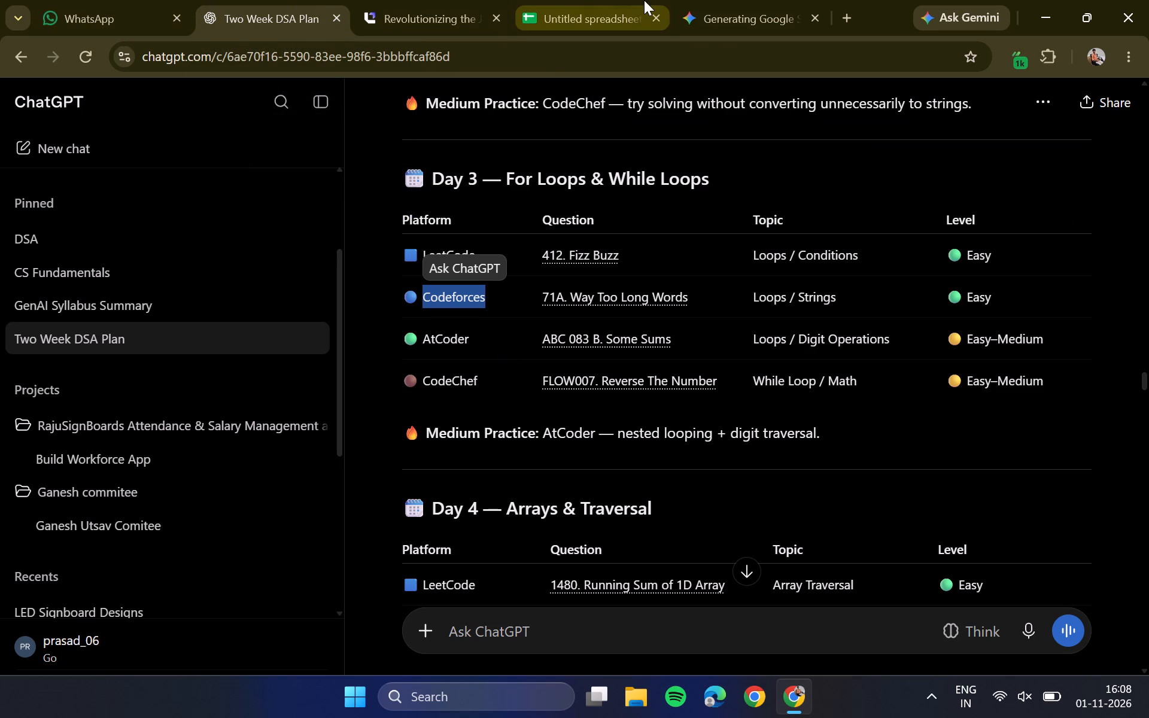
left_click(644, 0)
key("ctrl+v")
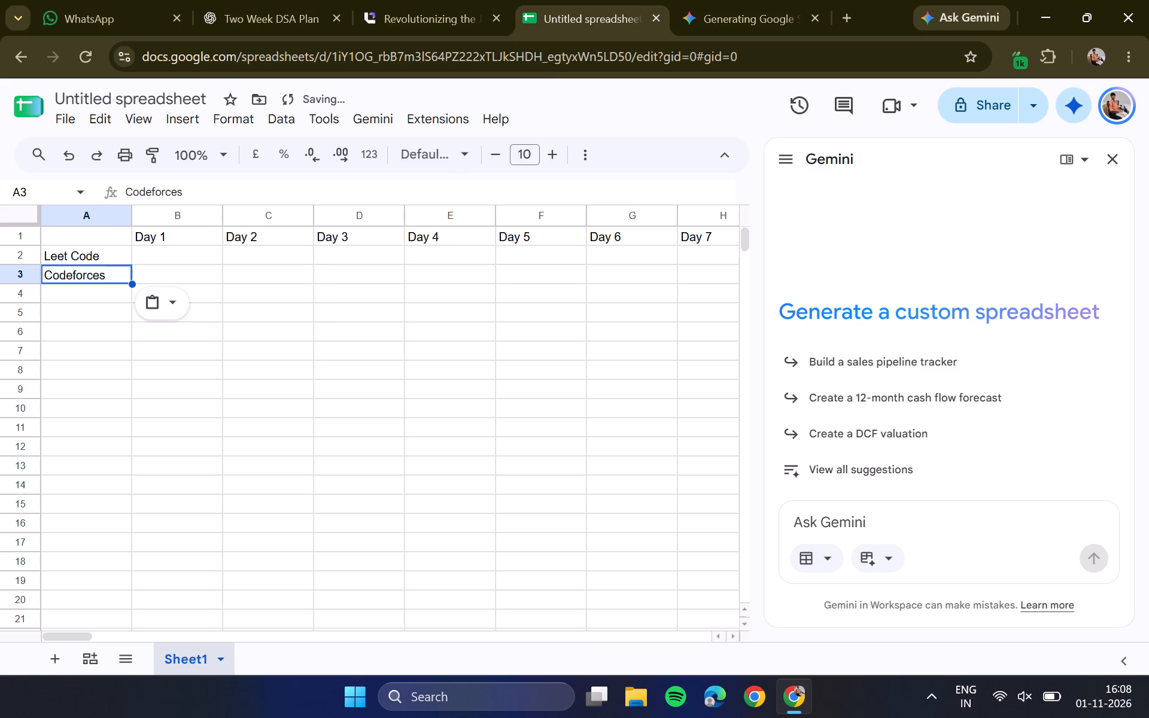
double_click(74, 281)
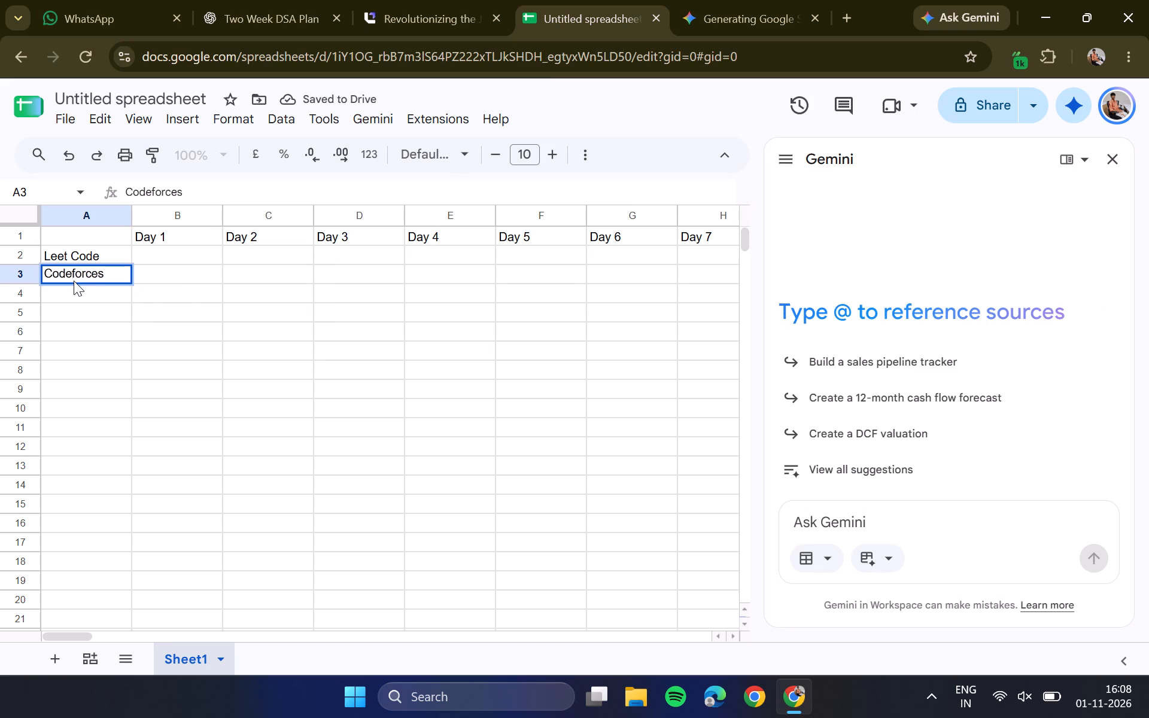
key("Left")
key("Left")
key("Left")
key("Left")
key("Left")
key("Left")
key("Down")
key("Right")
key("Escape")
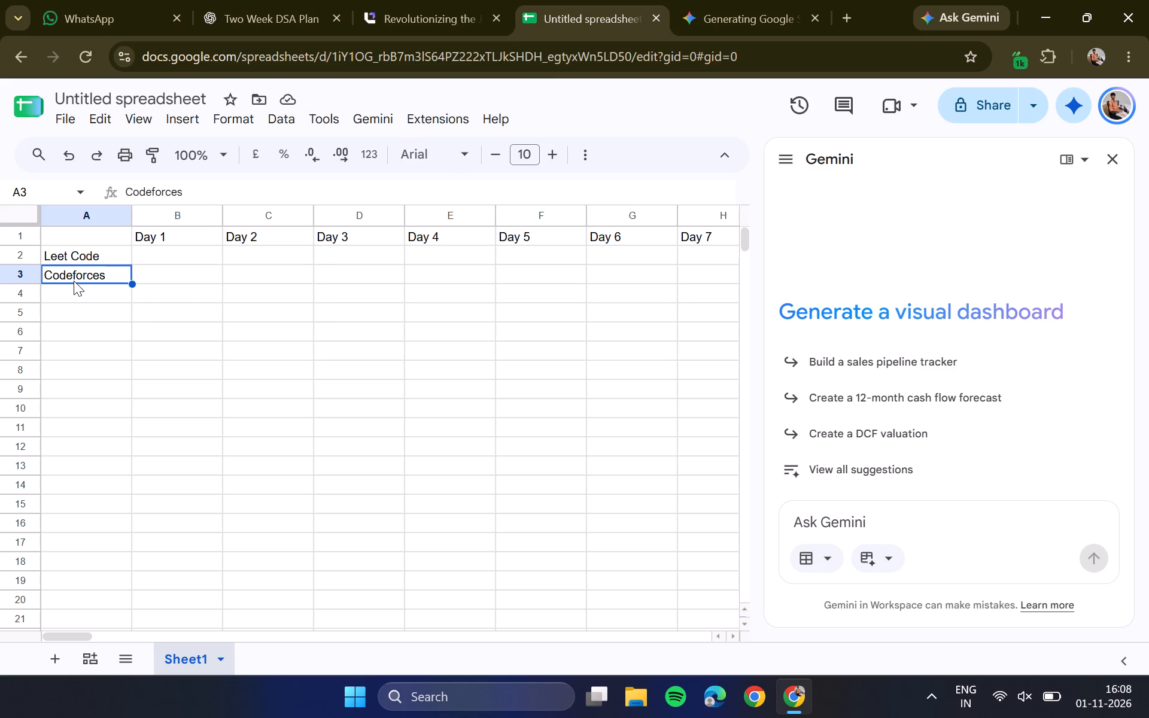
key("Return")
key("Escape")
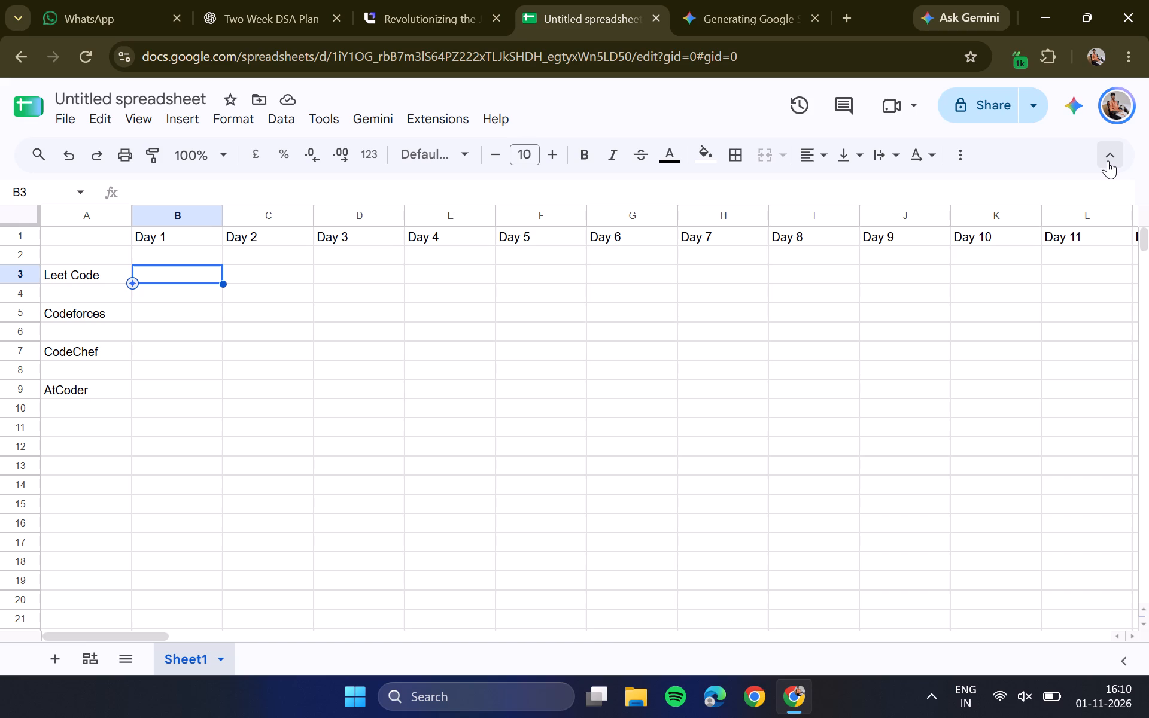
left_click(175, 124)
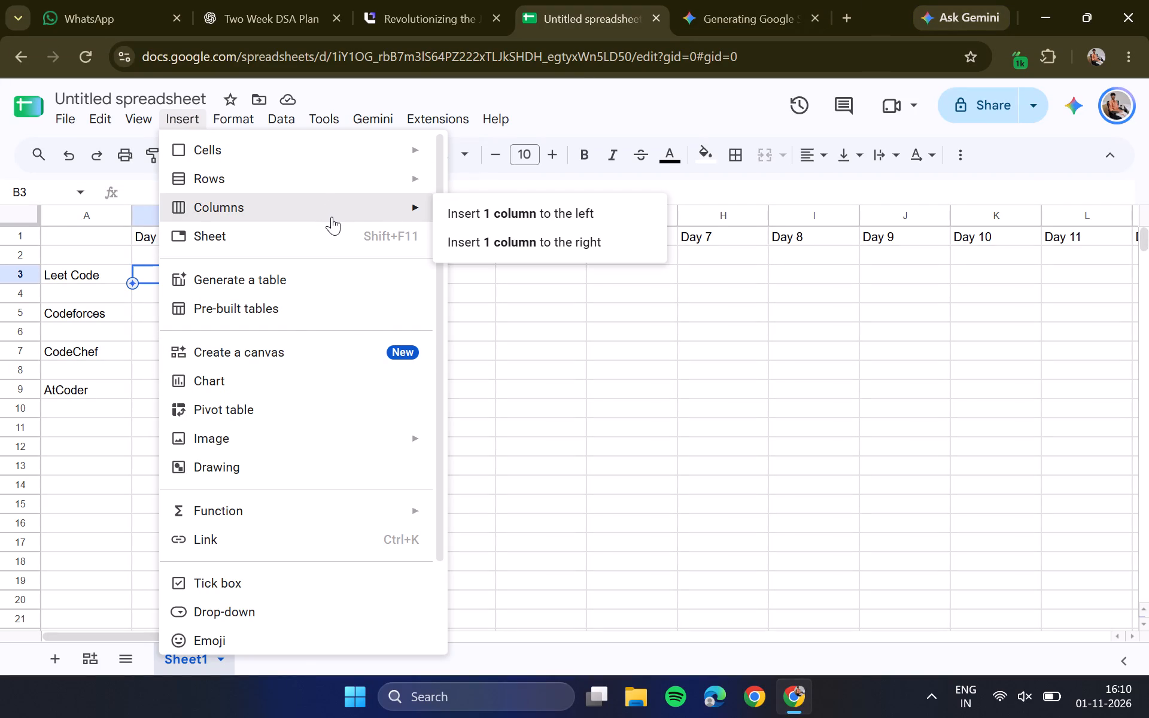
scroll(443, 511, "down", 1)
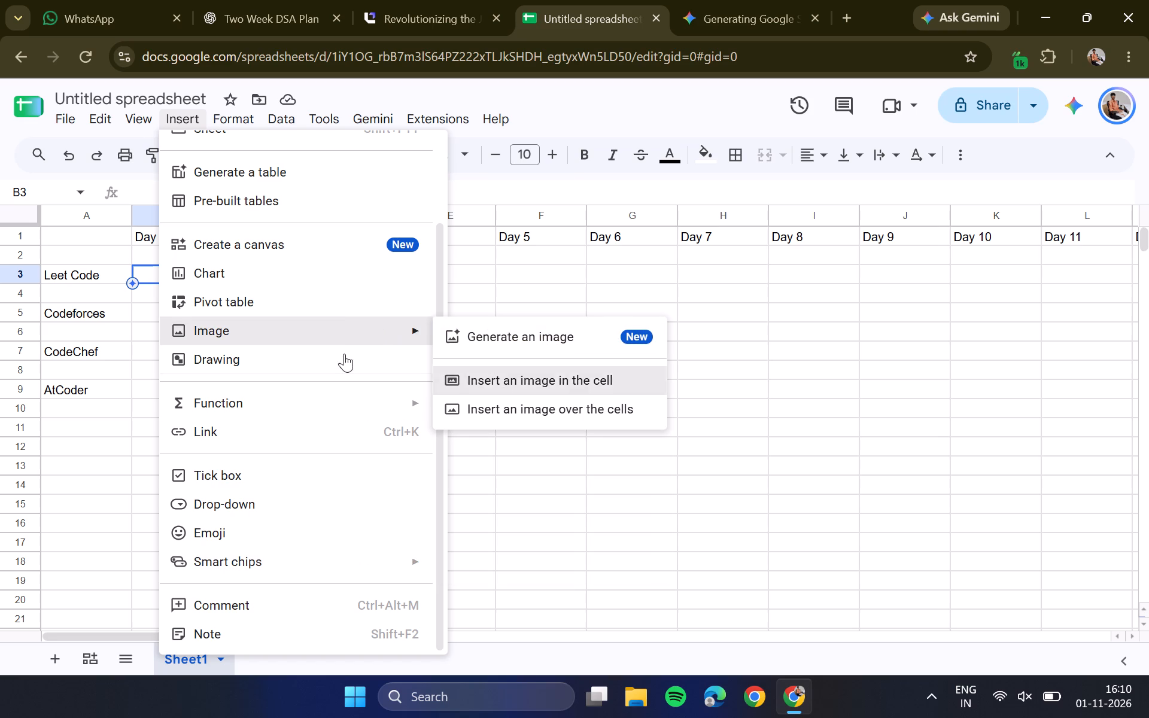
scroll(273, 337, "up", 7)
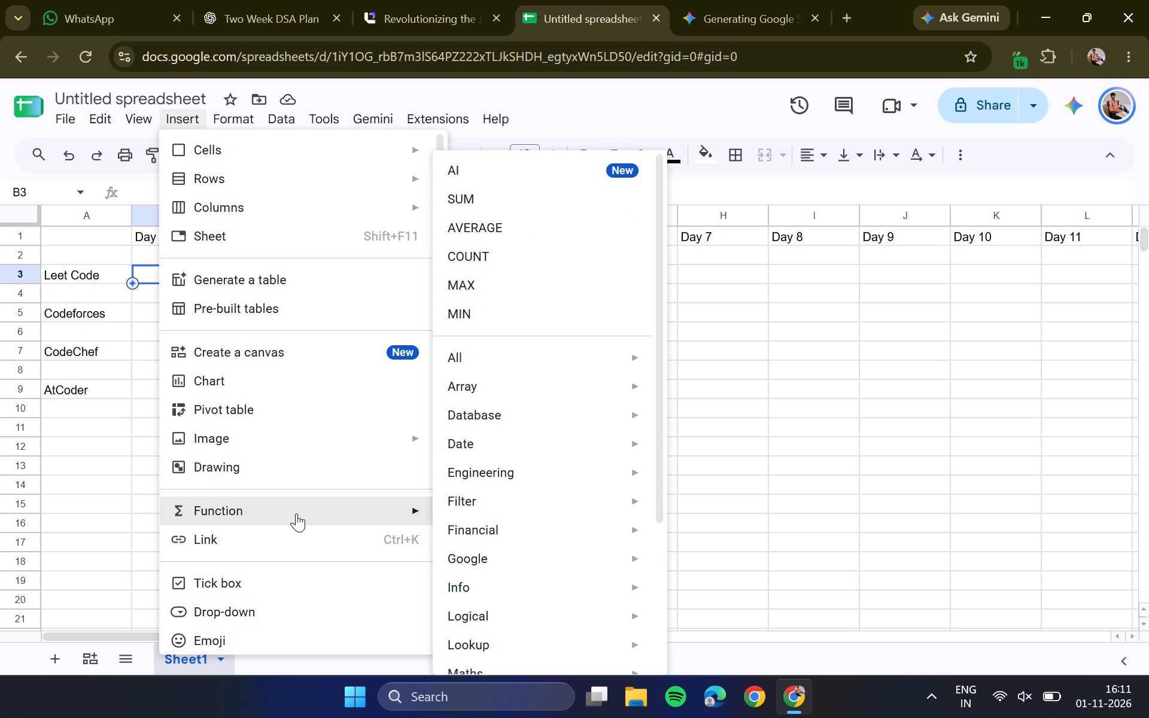
left_click(274, 612)
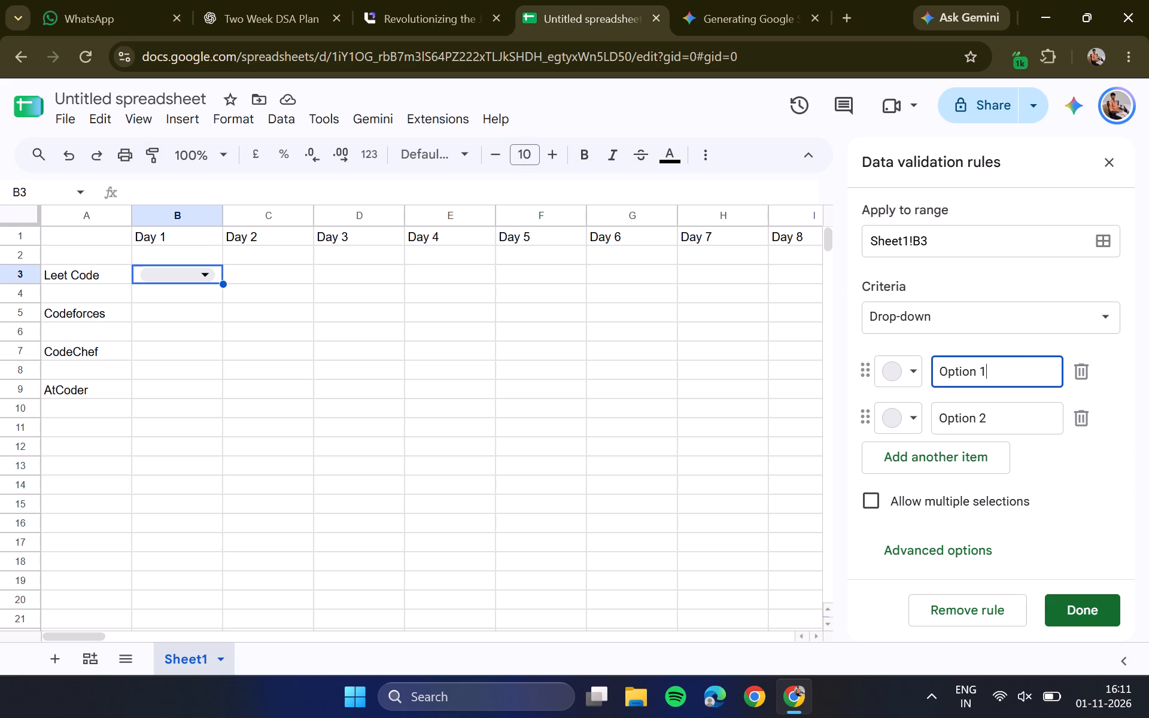
Define three options for the B3 drop-down: Done, Pending and Inprogress.
key("ctrl+BackSpace")
key("ctrl+BackSpace")
type("Done")
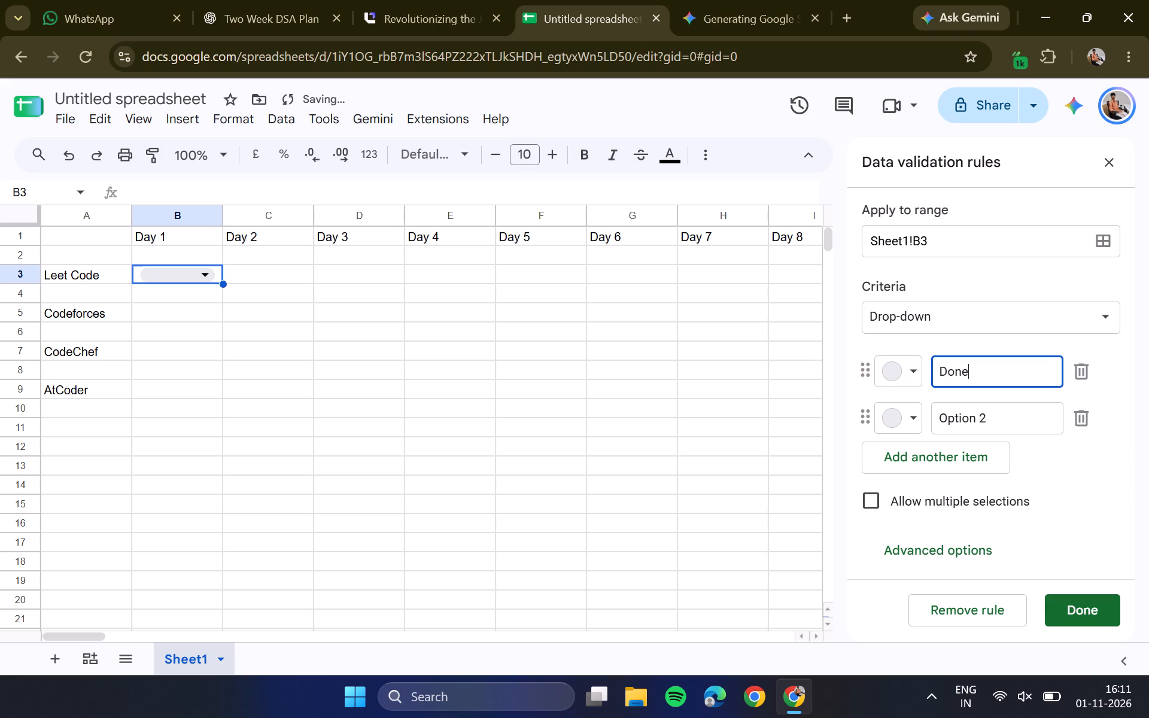
triple_click(1035, 421)
type("Pending")
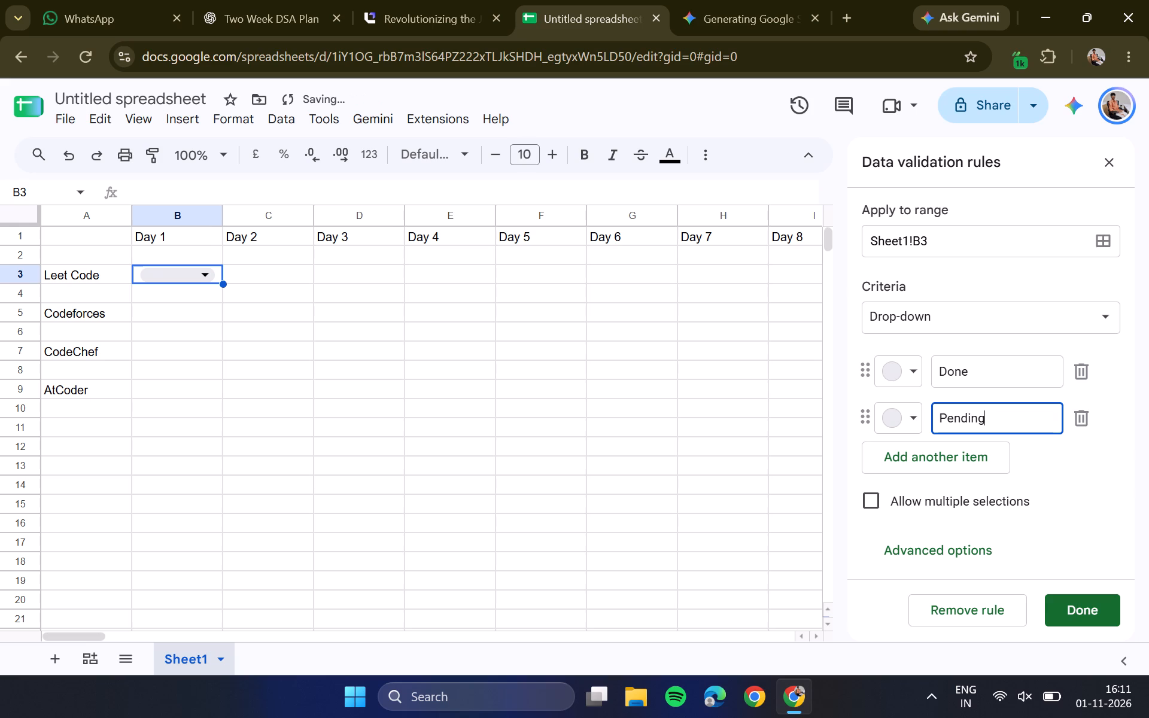
left_click(960, 443)
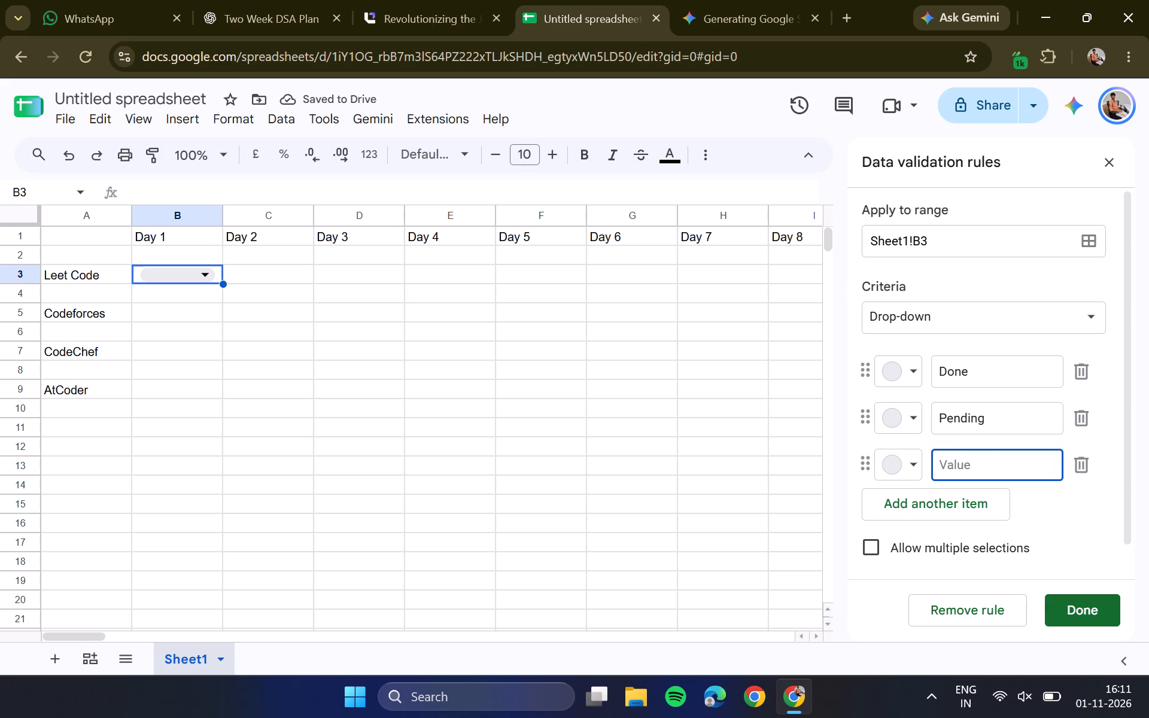
type("In")
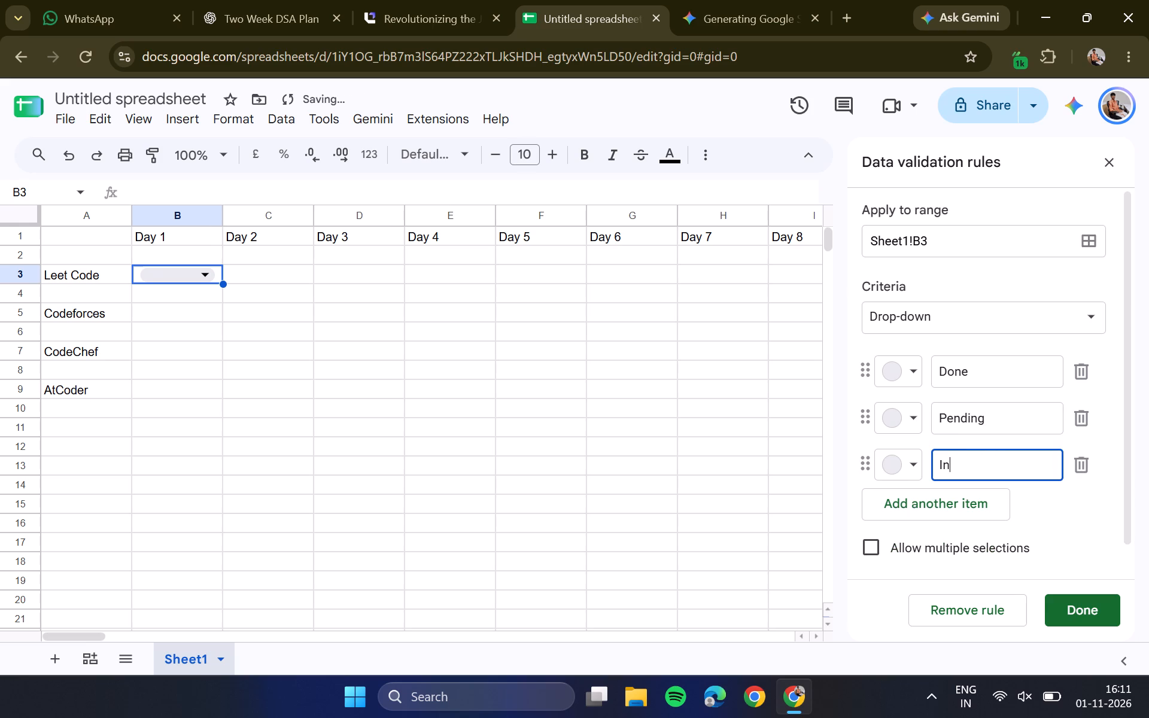
type("progress")
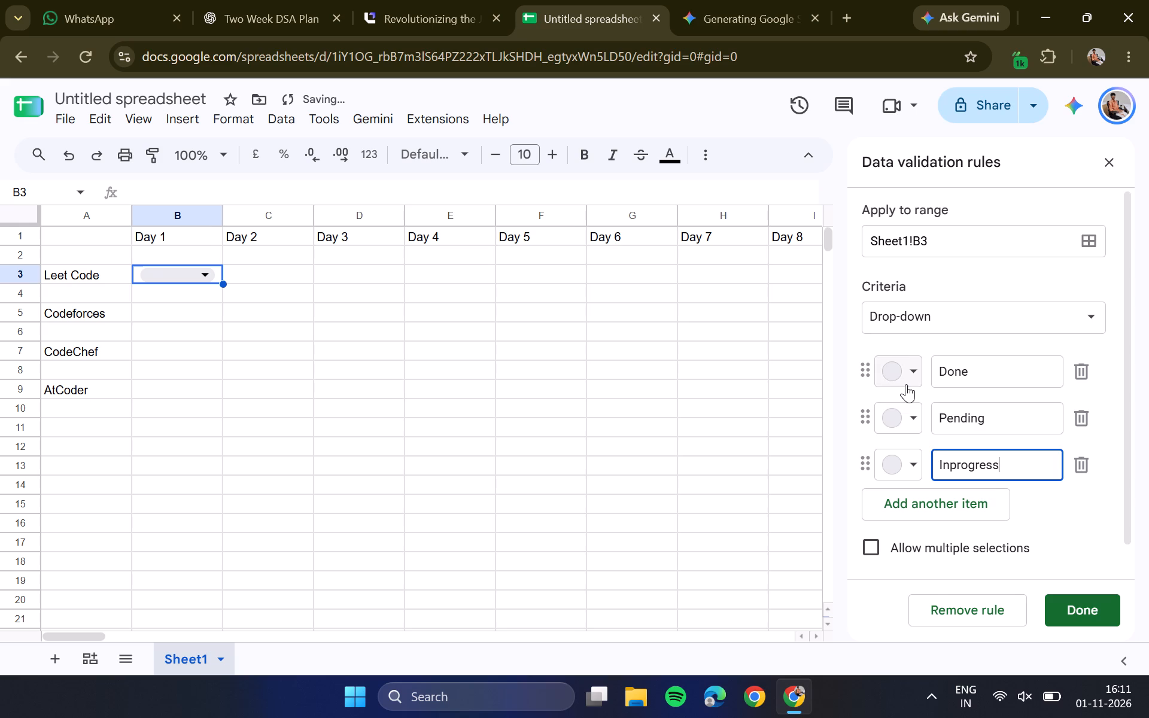
Colour the drop-down options light green for Done, light red for Pending and light yellow for Inprogress.
left_click(906, 384)
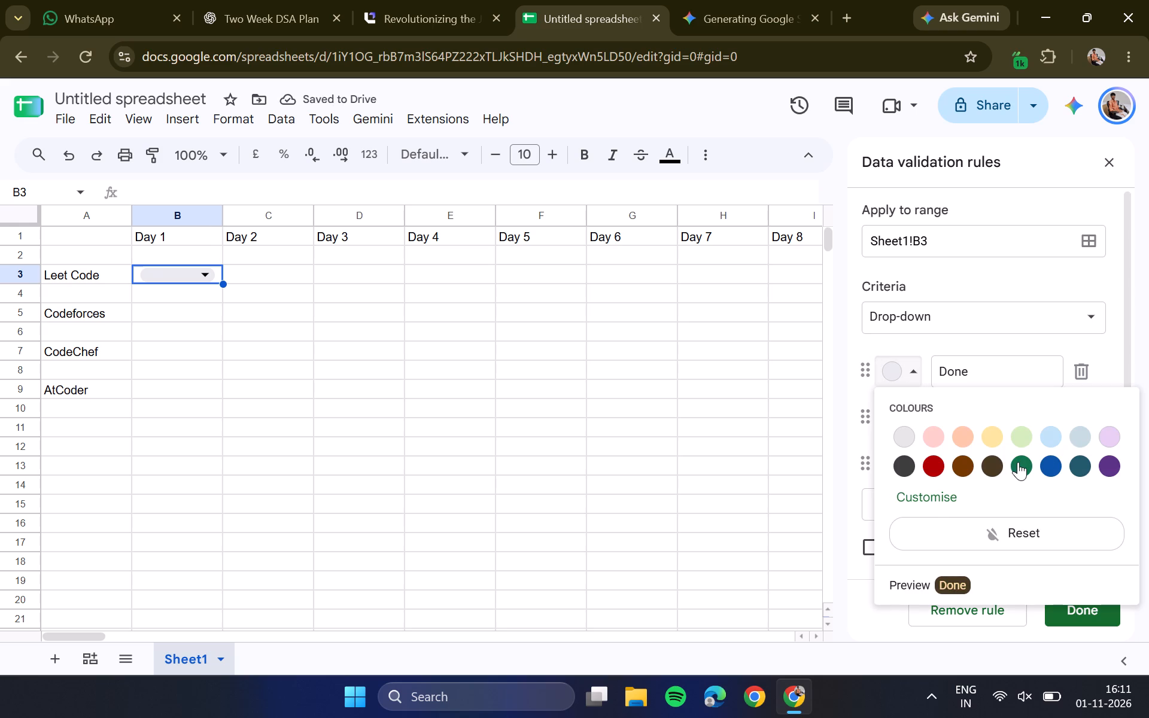
left_click(1018, 462)
left_click(908, 373)
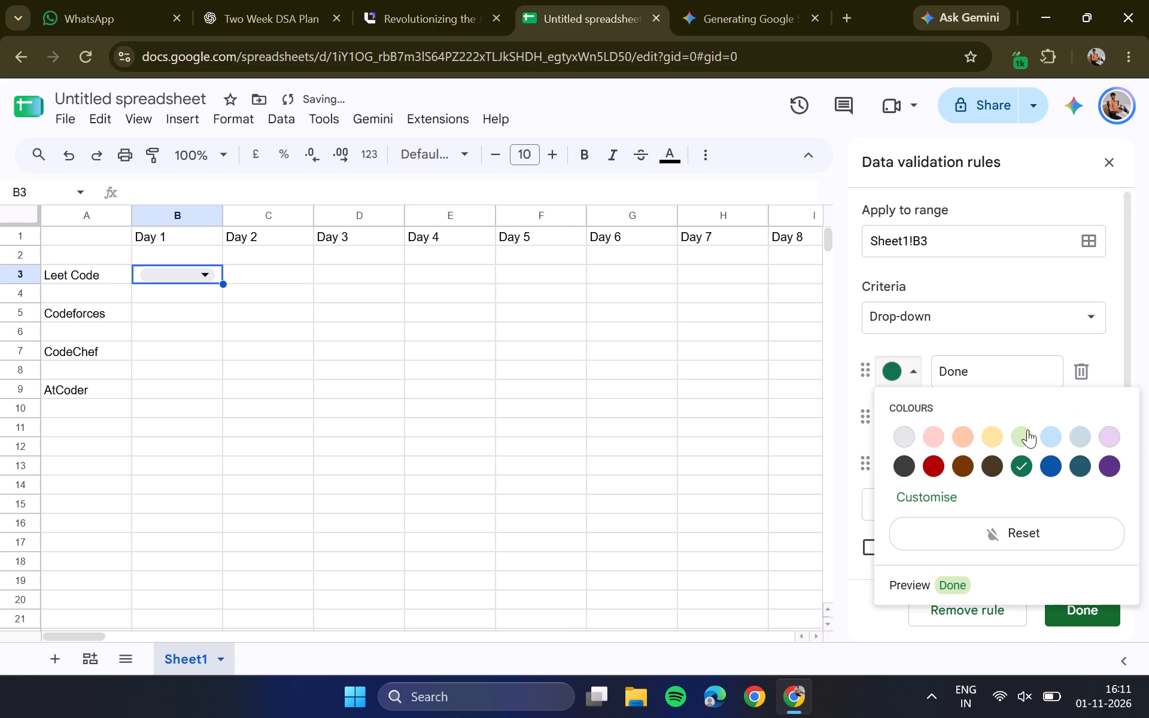
left_click(1027, 432)
left_click(873, 412)
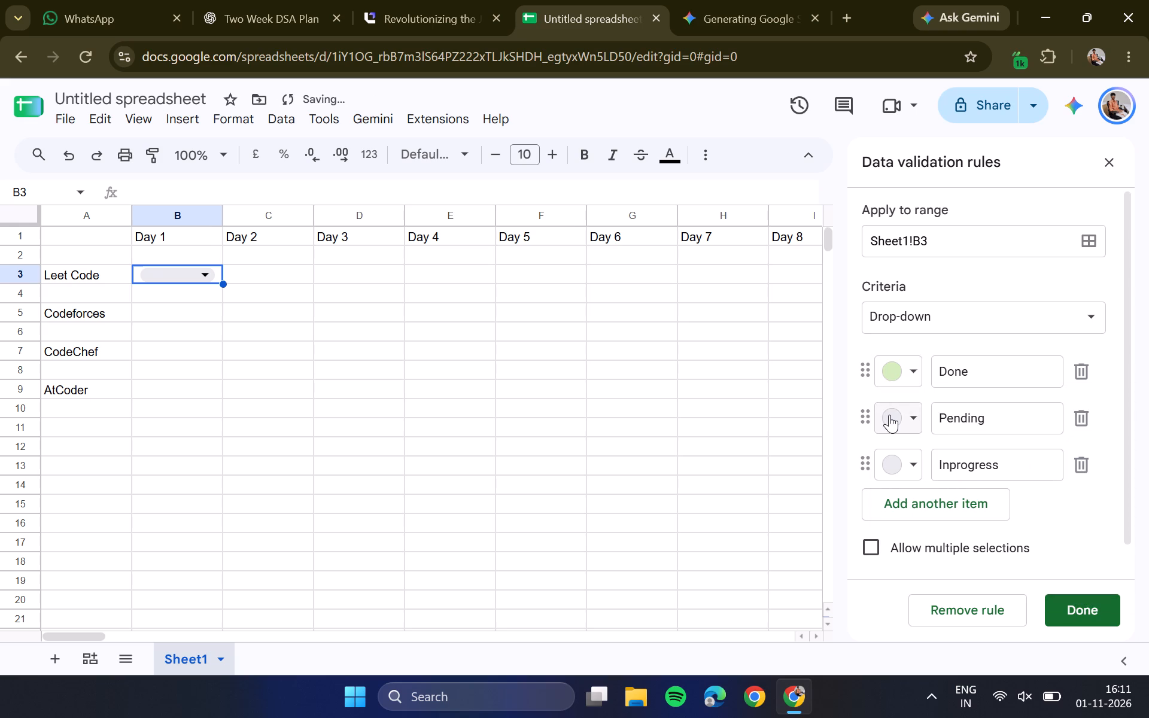
left_click(889, 415)
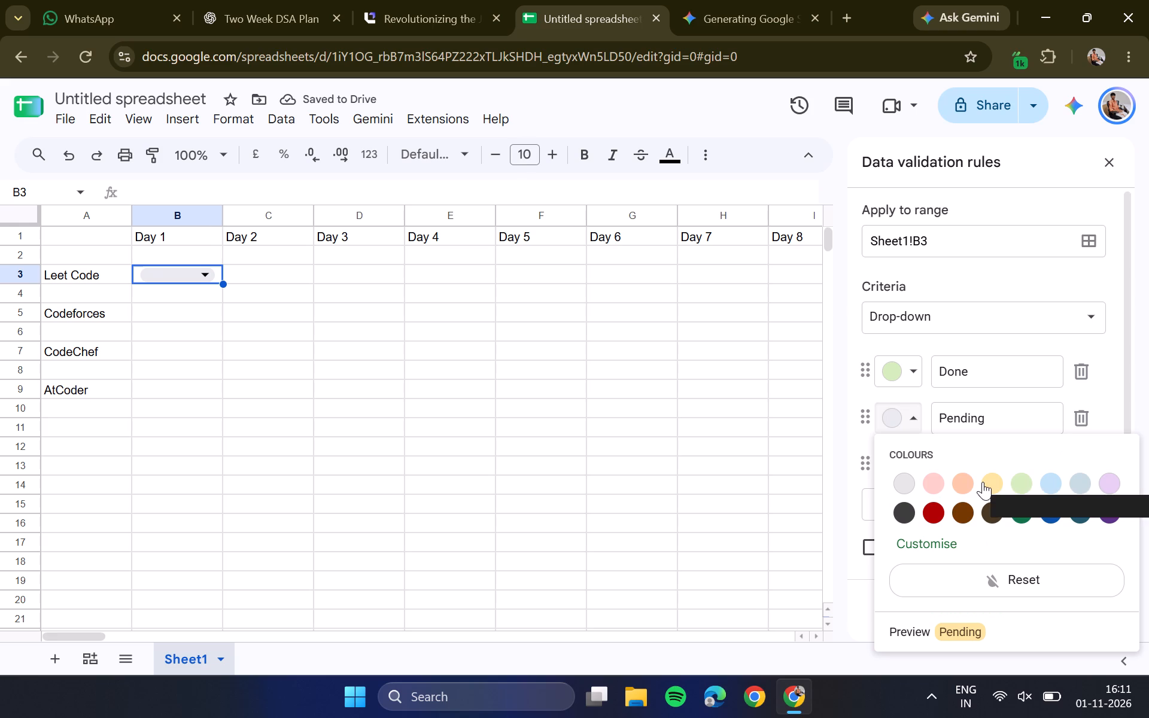
left_click(938, 488)
left_click(910, 463)
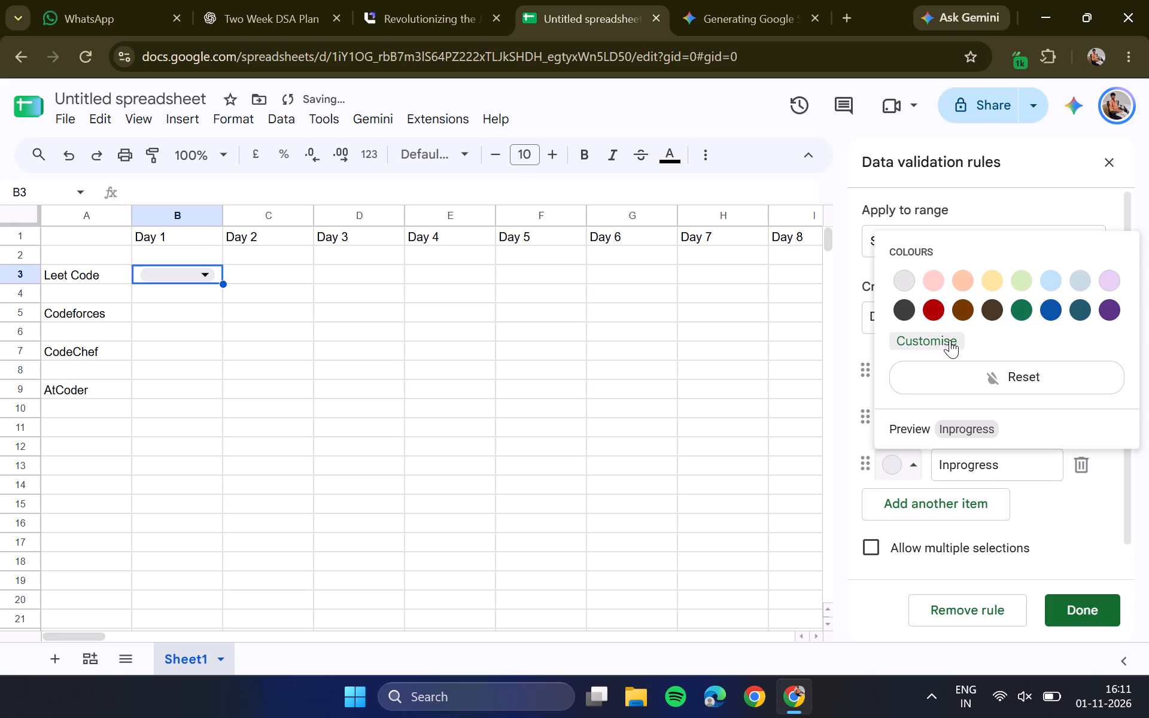
left_click(992, 289)
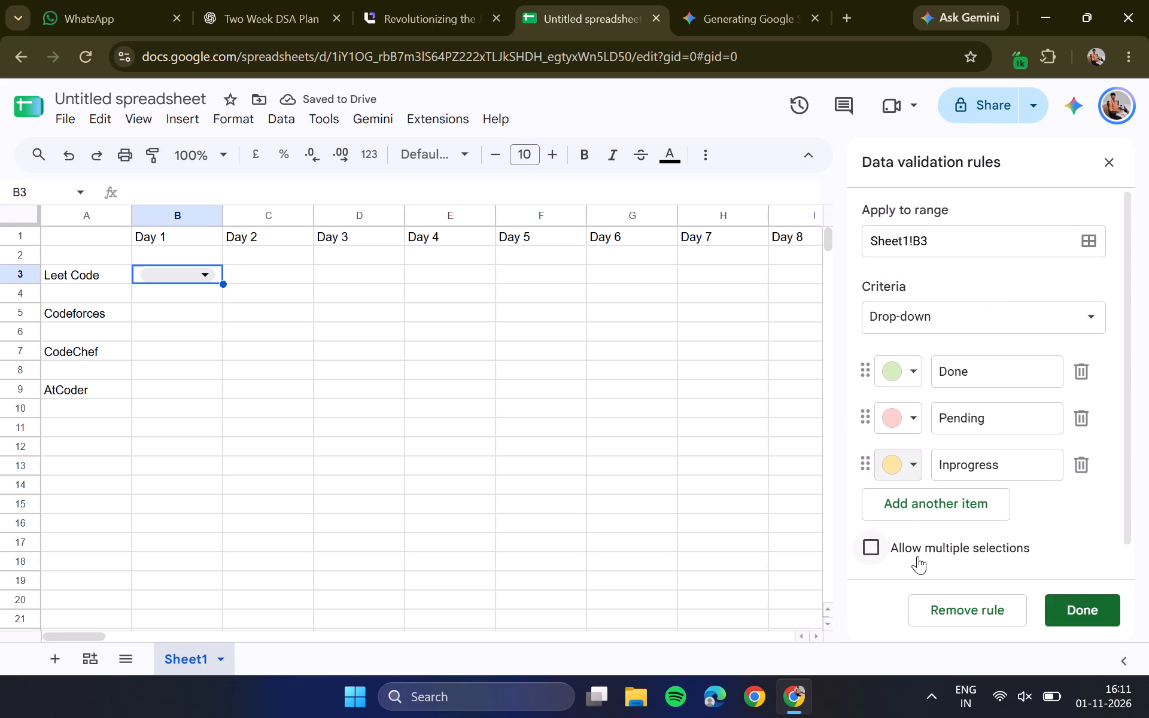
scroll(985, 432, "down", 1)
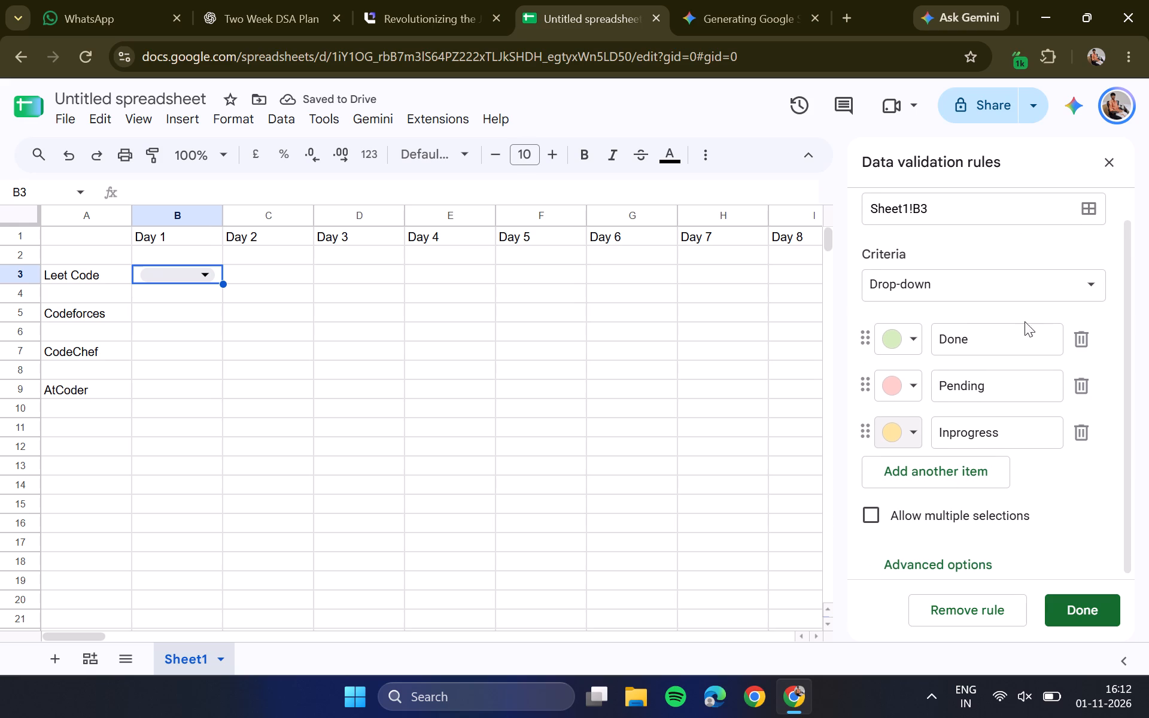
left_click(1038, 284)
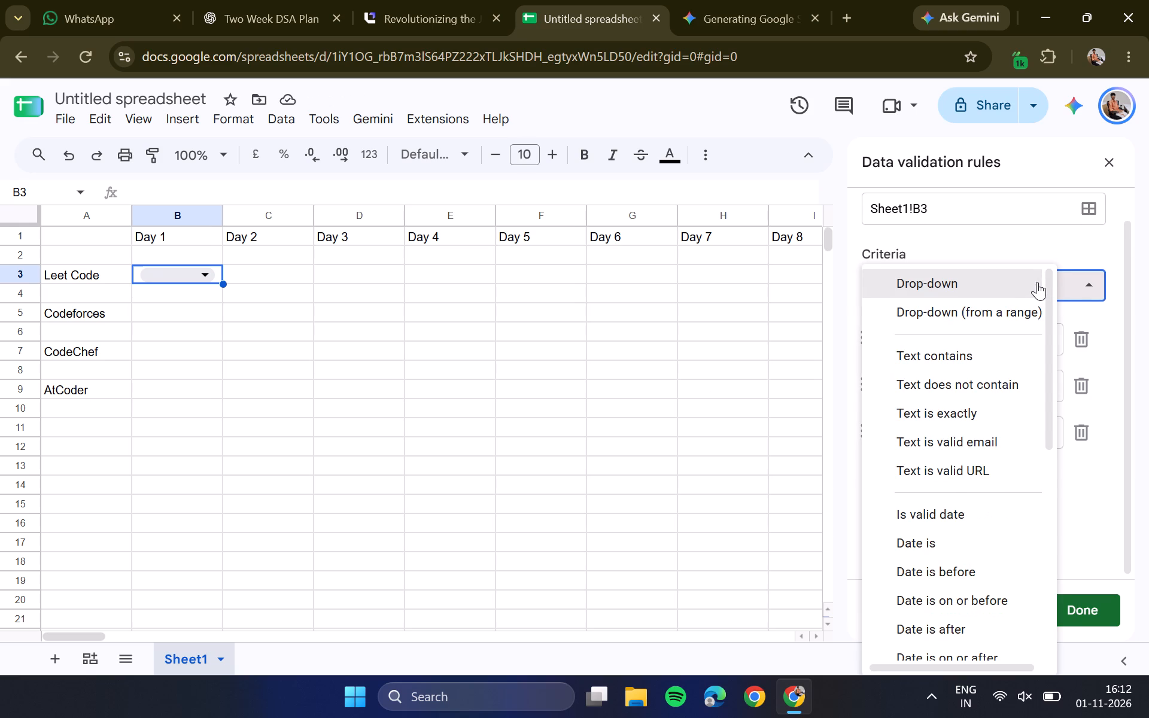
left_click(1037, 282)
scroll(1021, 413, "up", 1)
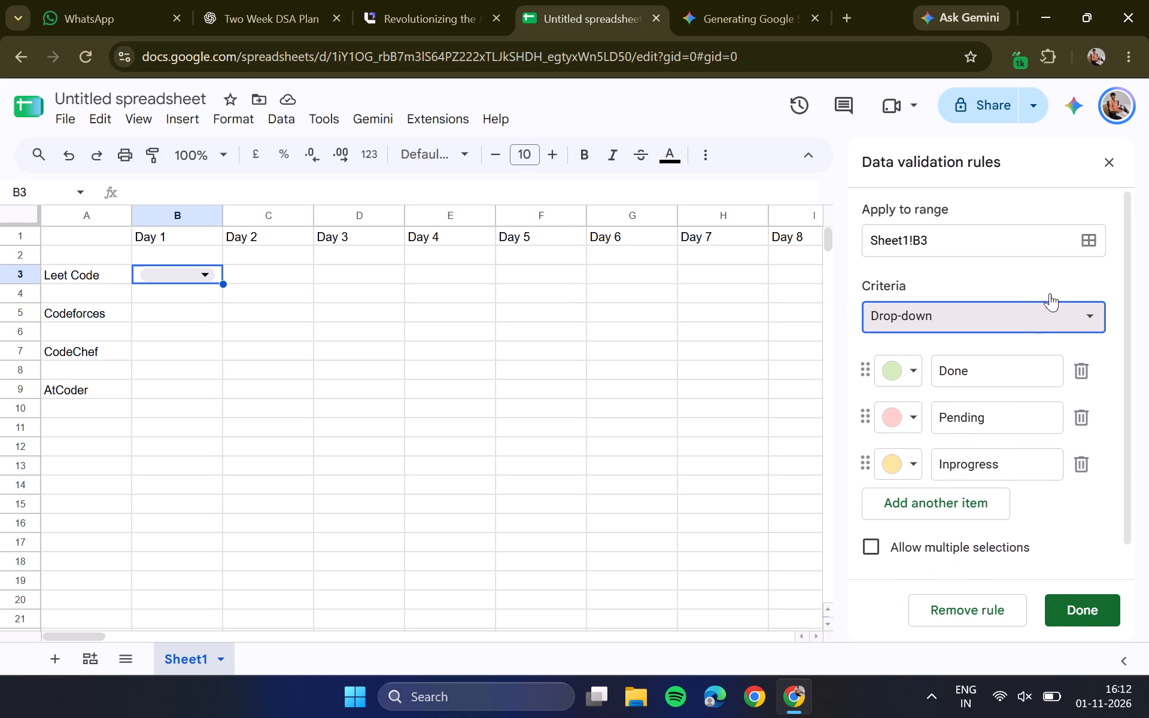
Add Sheet1!B5, the Codeforces cell under Day 1, as a second range for the drop-down rule.
left_click(1091, 233)
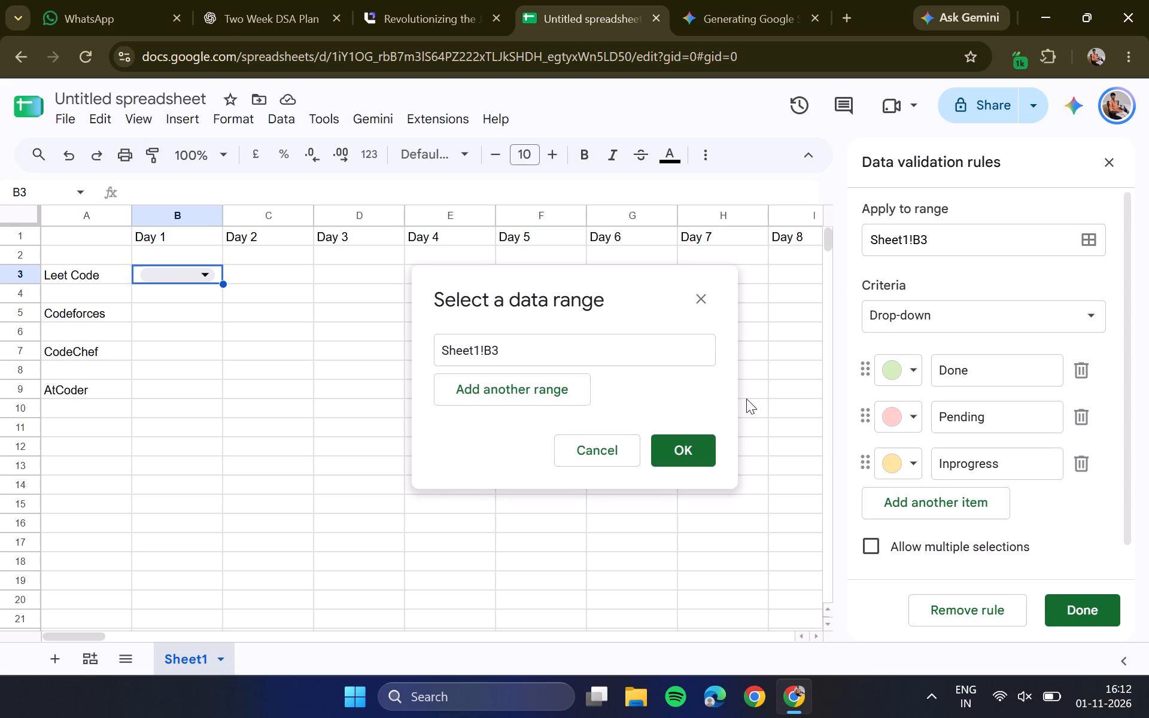
left_click(557, 392)
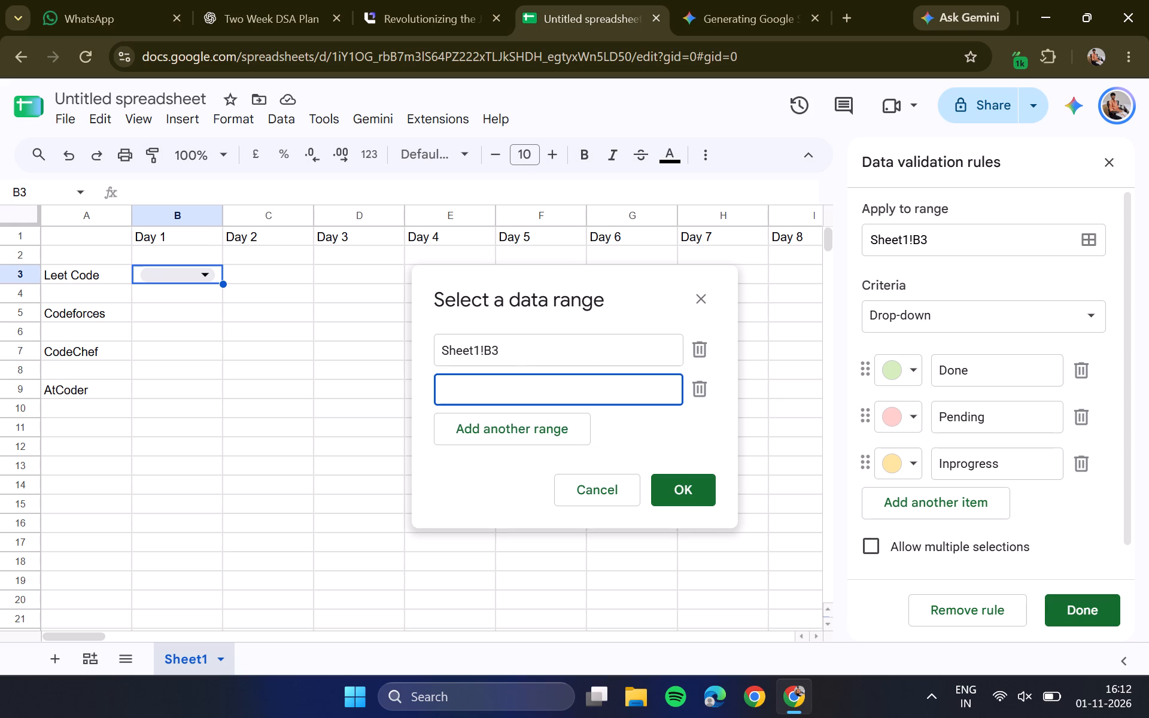
left_click_drag(513, 351, 477, 355)
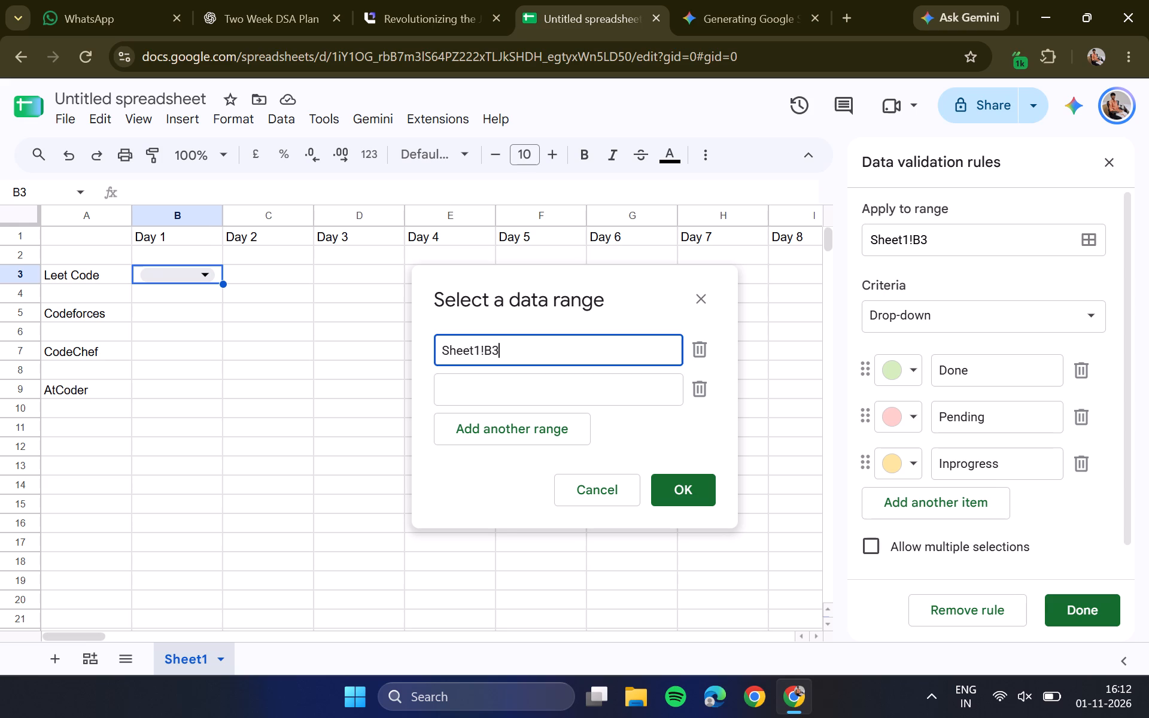
left_click_drag(477, 355, 417, 352)
key("ctrl+c")
left_click(455, 396)
key("ctrl+v")
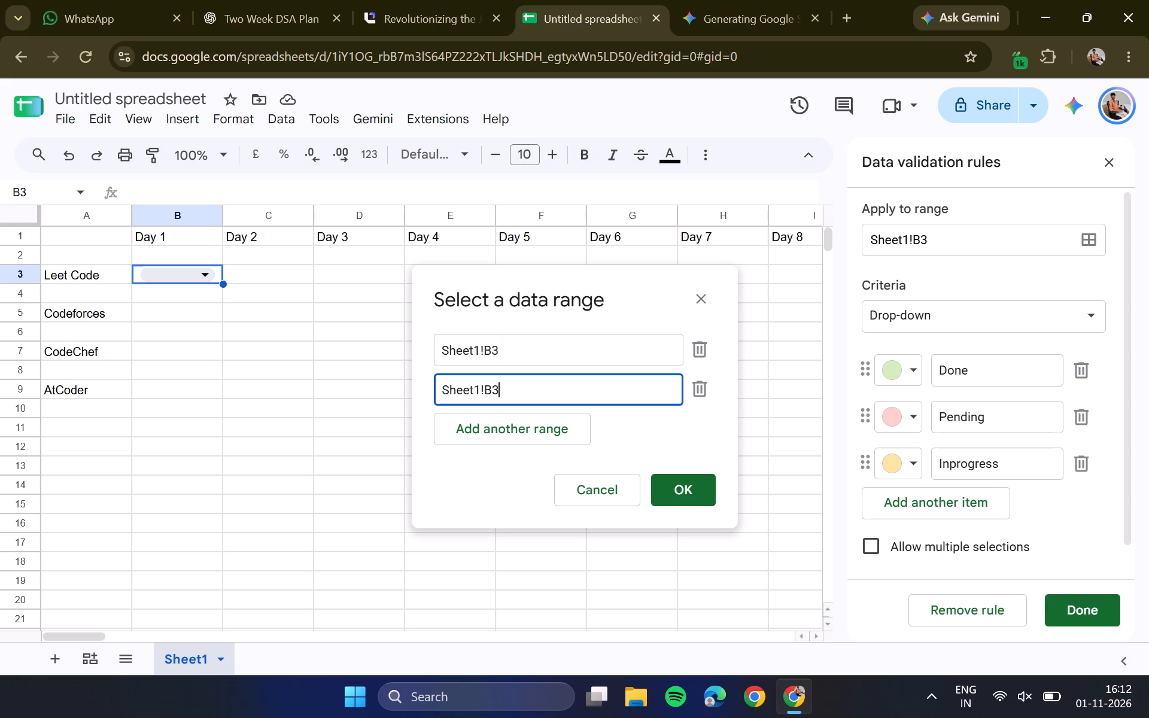
key("BackSpace")
key("5")
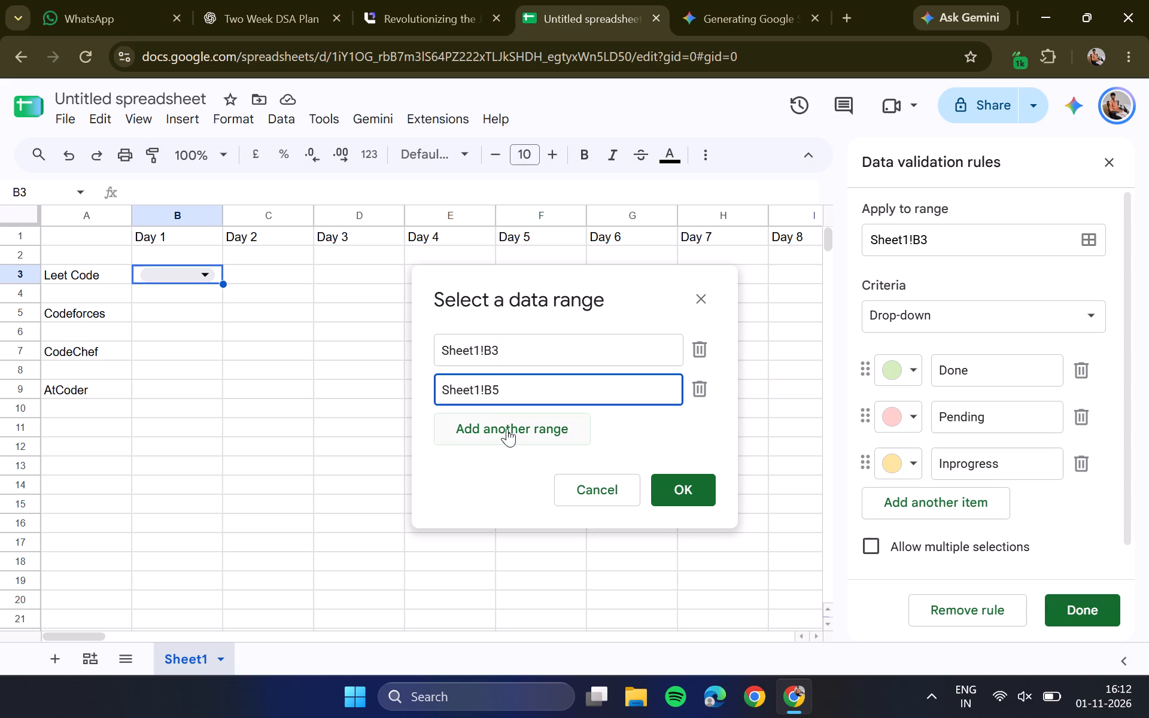
Add Sheet1!B7 and Sheet1!B9, the CodeChef and AtCoder cells, as further ranges and apply the range selection.
left_click(517, 438)
left_click(516, 471)
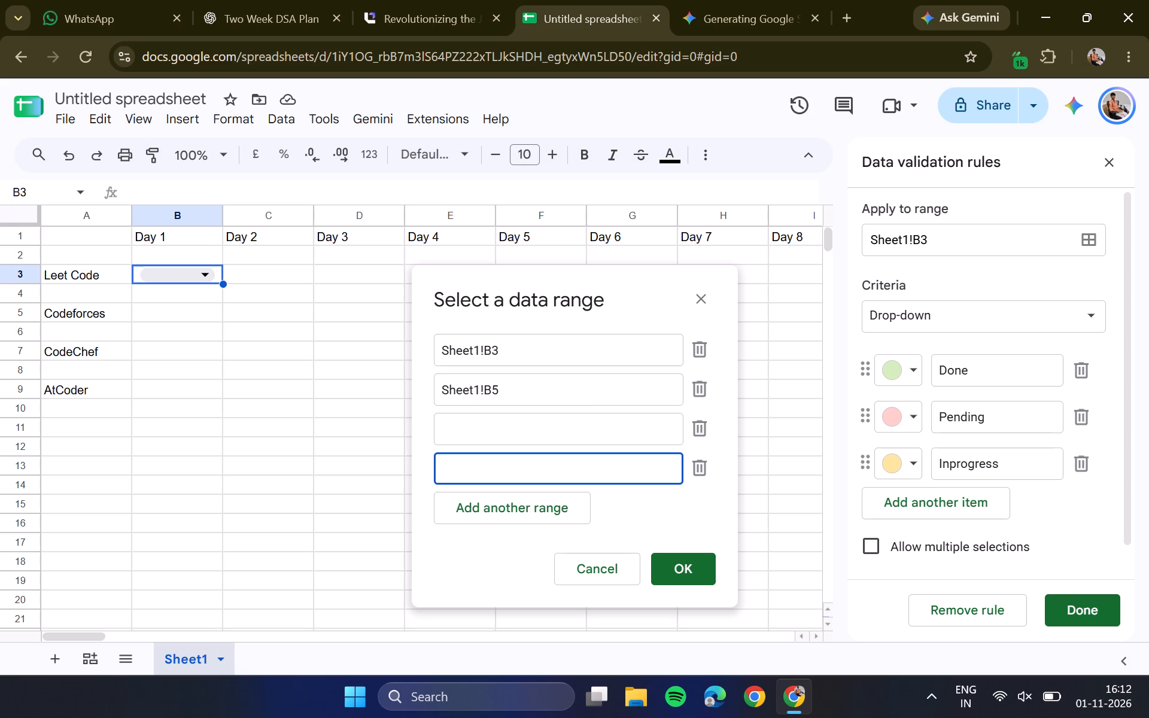
left_click(516, 419)
key("ctrl+v")
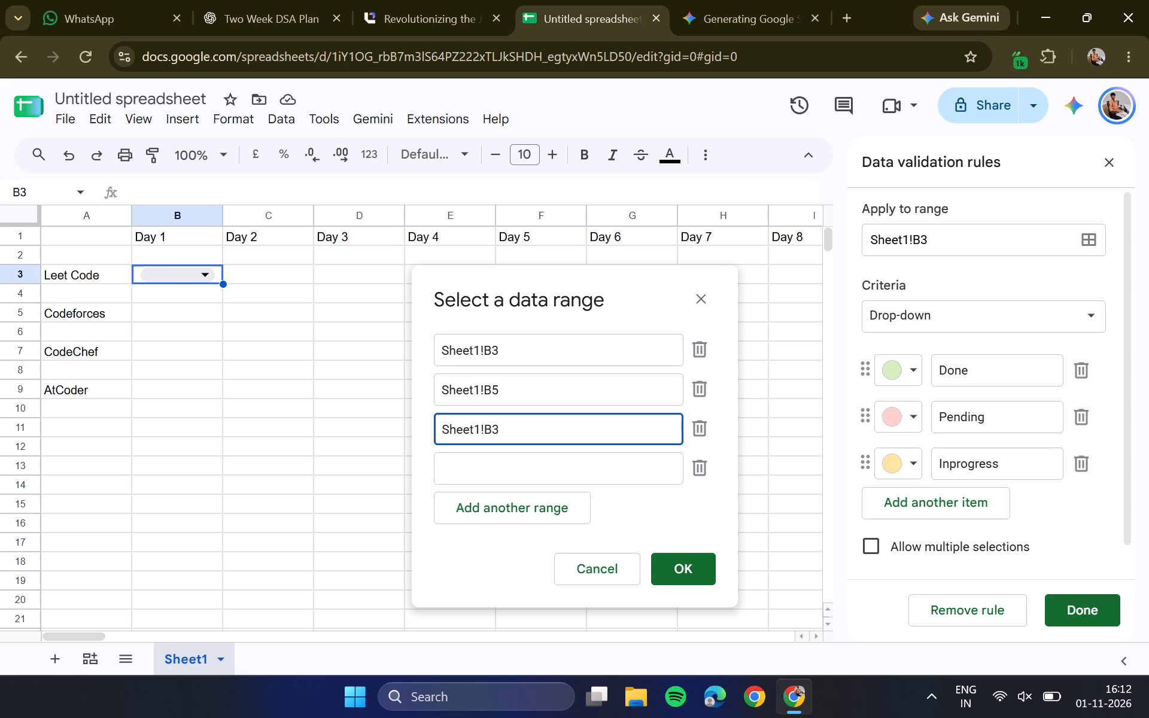
key("BackSpace")
key("7")
left_click(513, 463)
key("ctrl+v")
key("BackSpace")
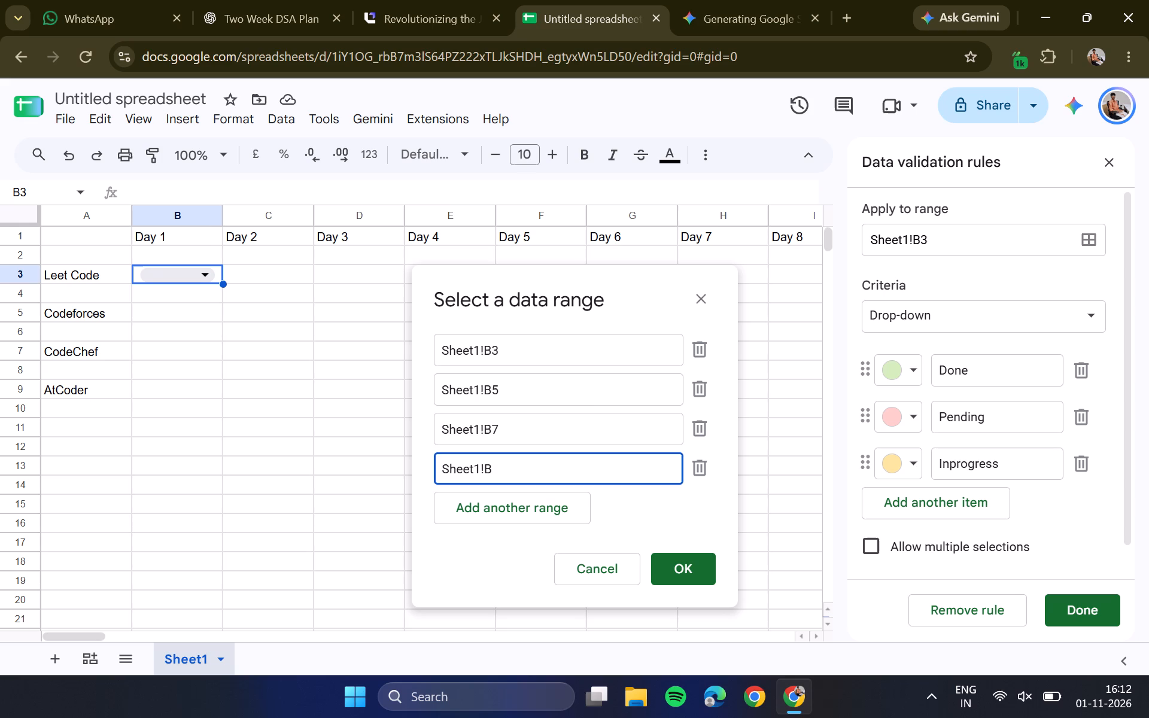
key("9")
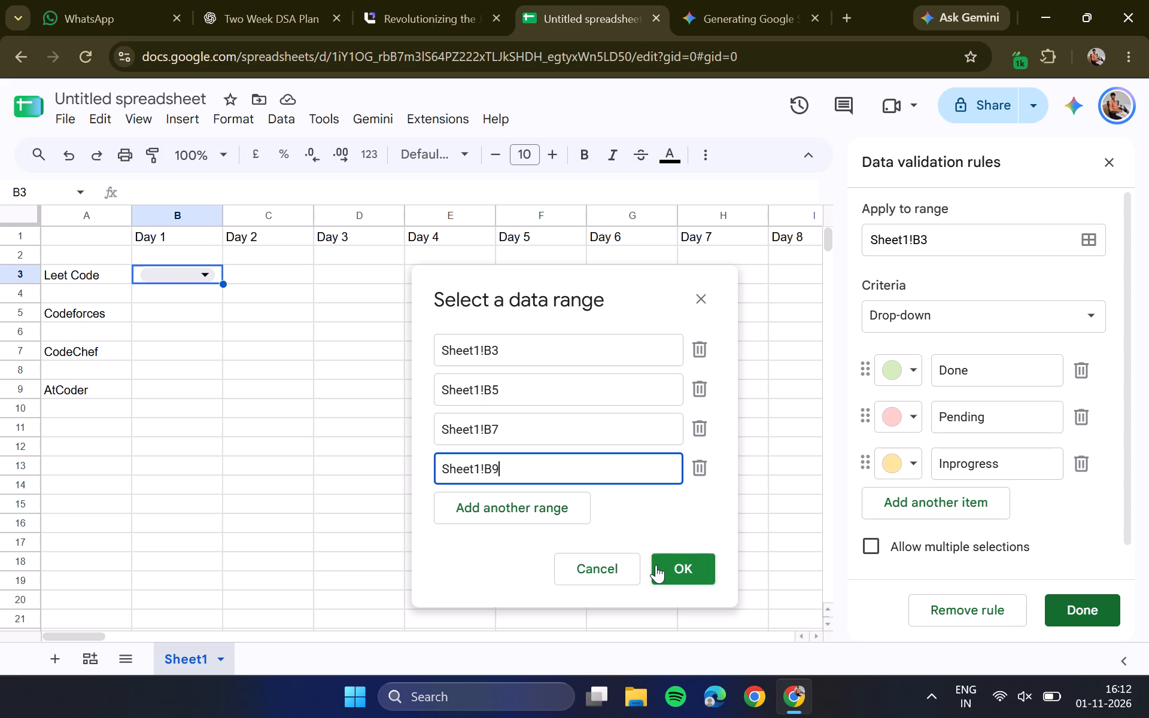
left_click(656, 565)
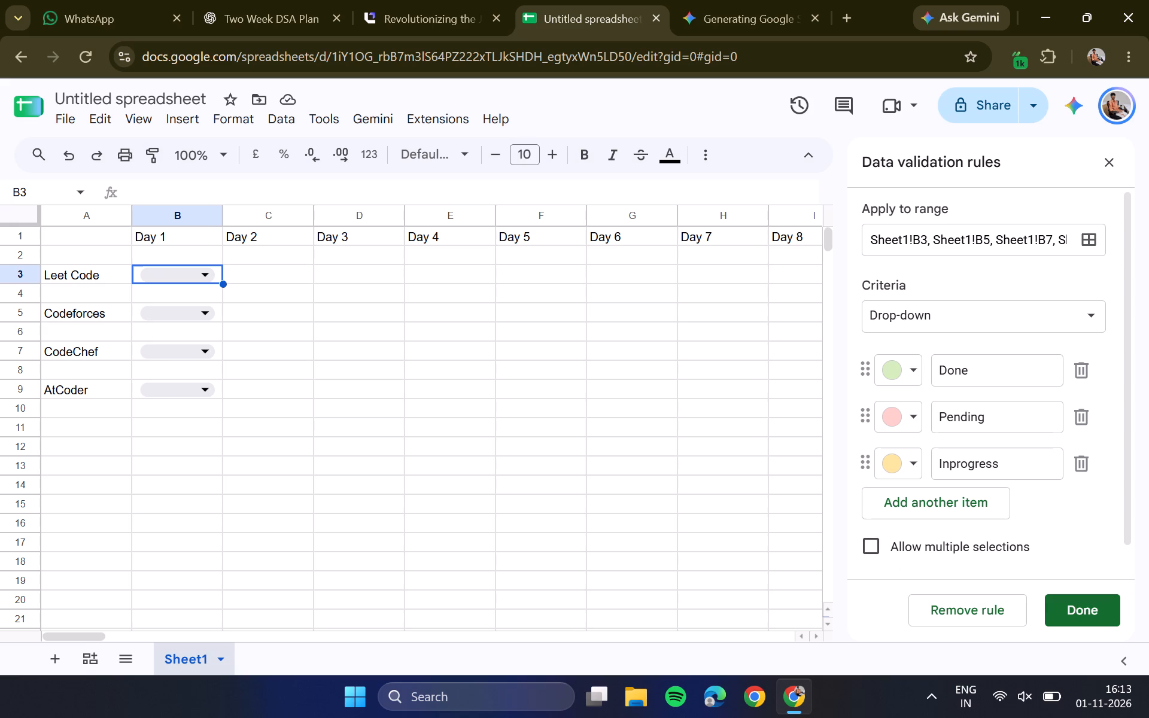
Save the status drop-down rule and close the data validation settings.
scroll(1028, 363, "down", 2)
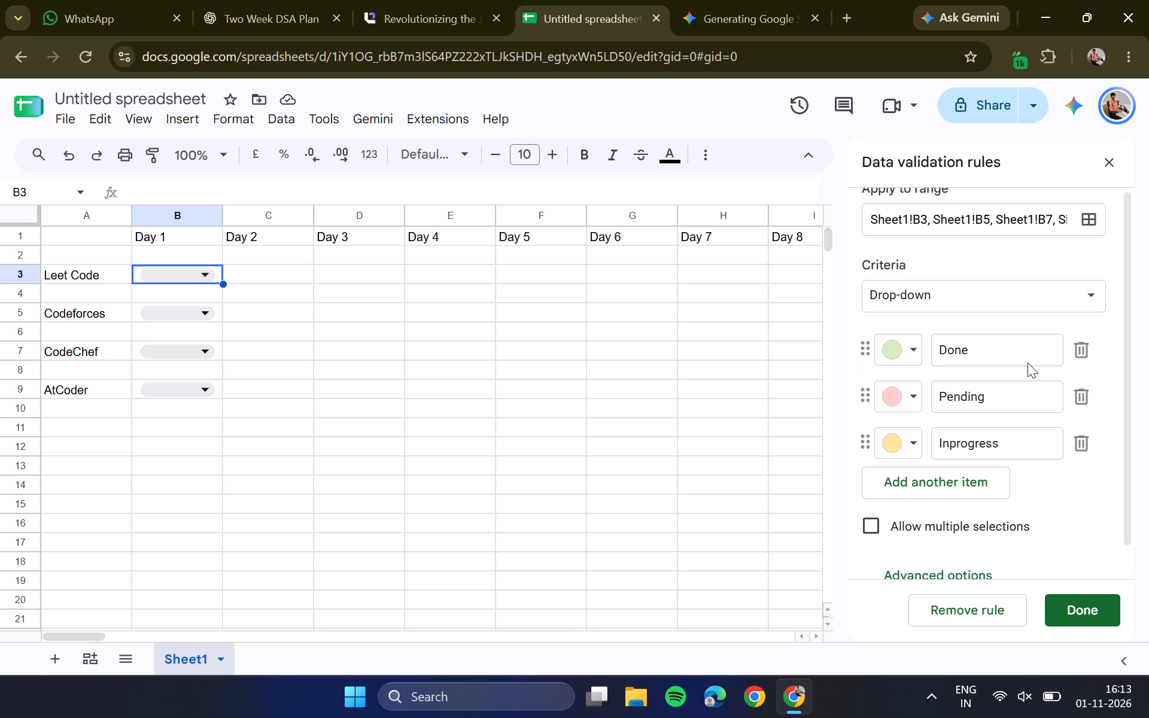
scroll(1028, 363, "up", 2)
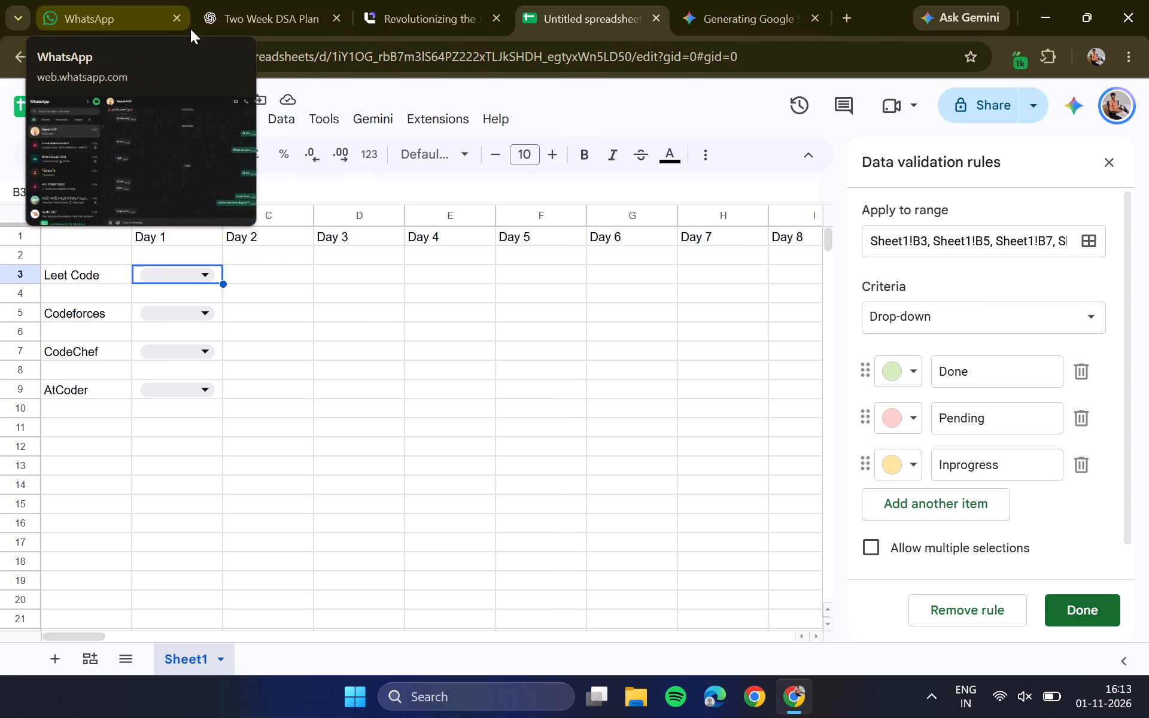
scroll(976, 423, "down", 1)
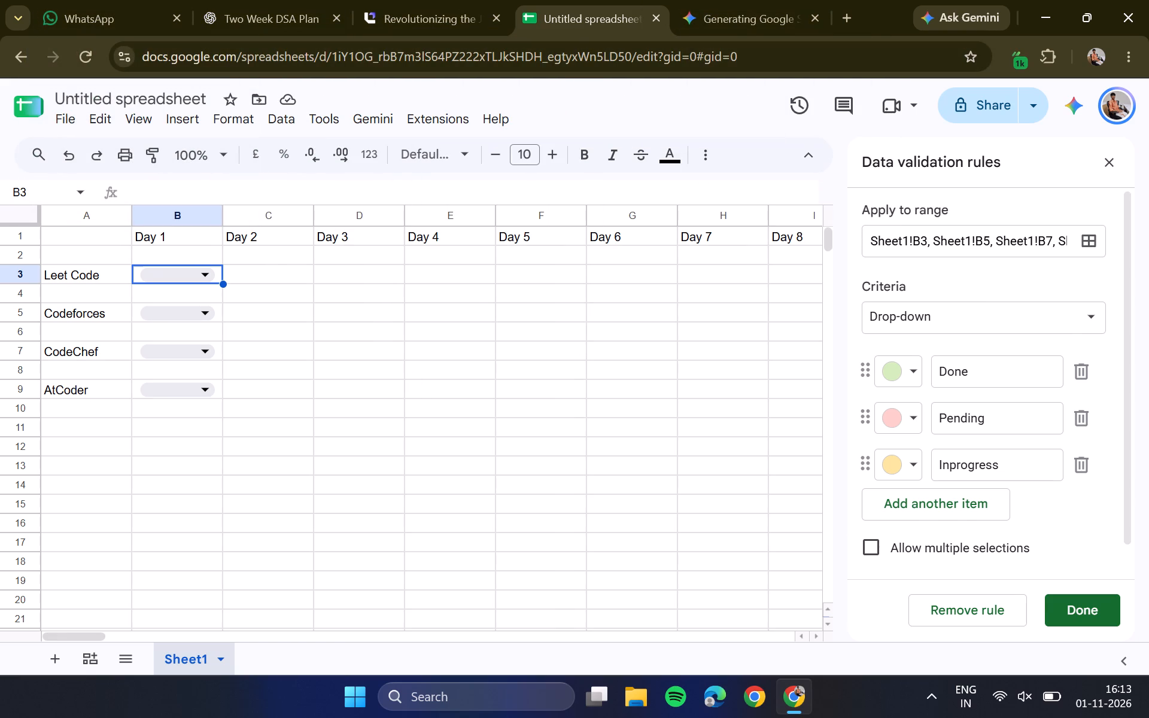
scroll(976, 423, "down", 1)
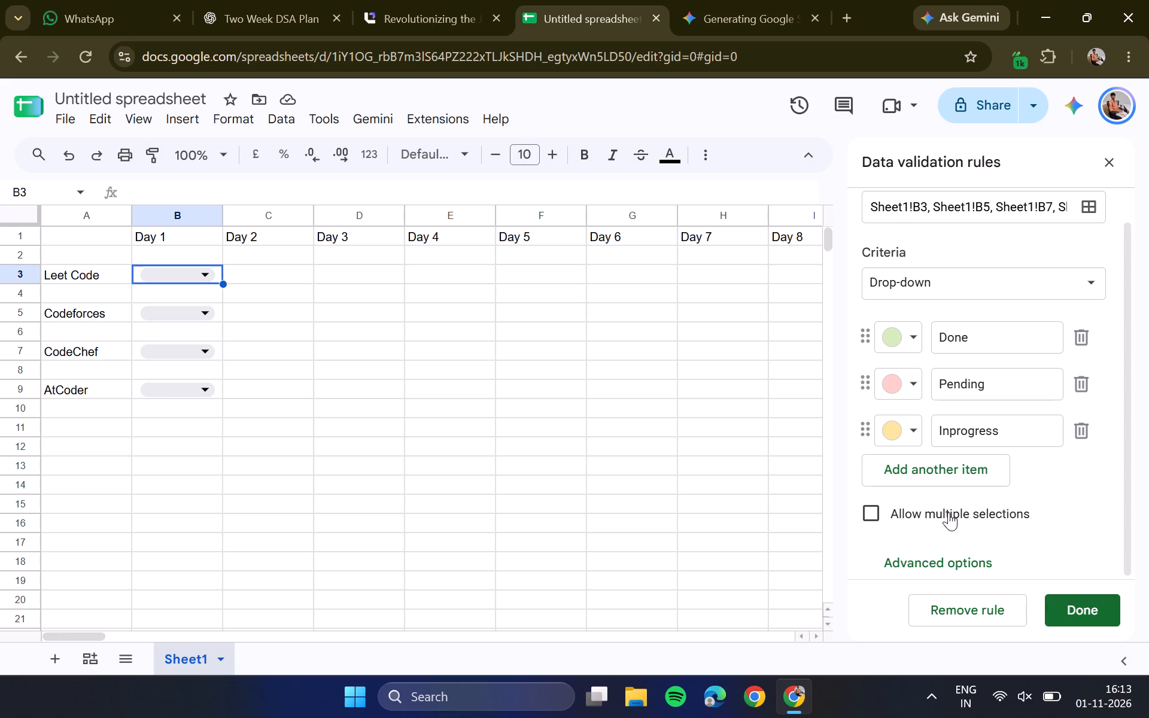
left_click(1076, 614)
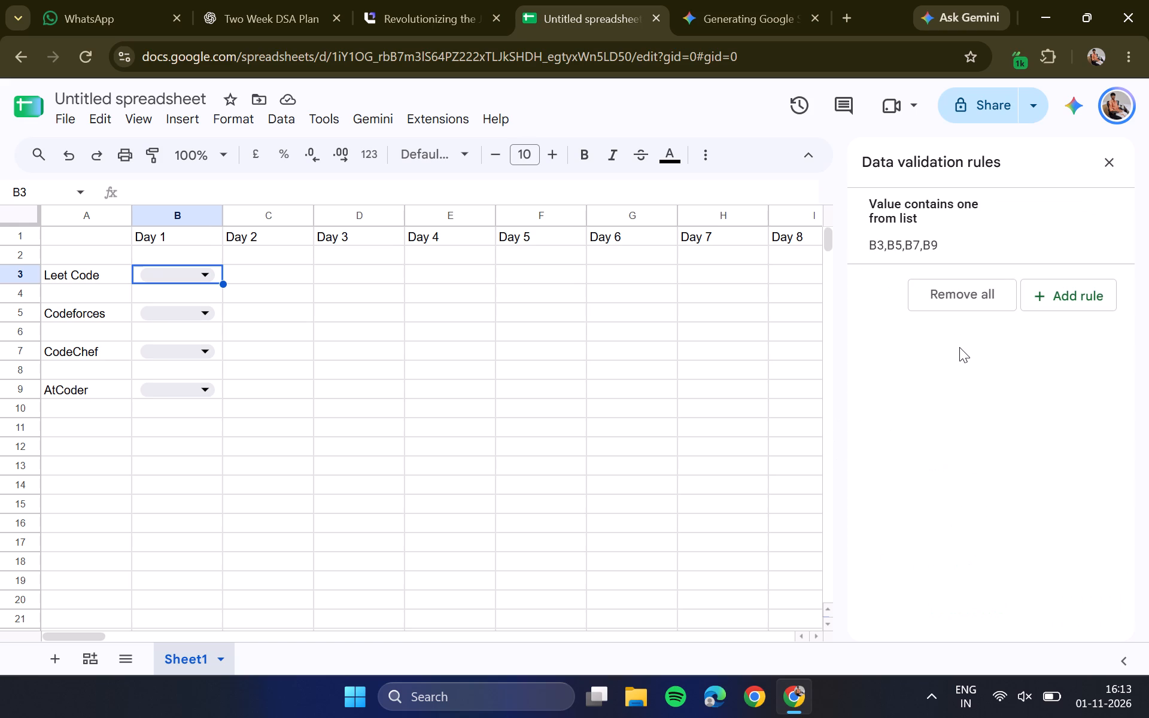
left_click(1106, 152)
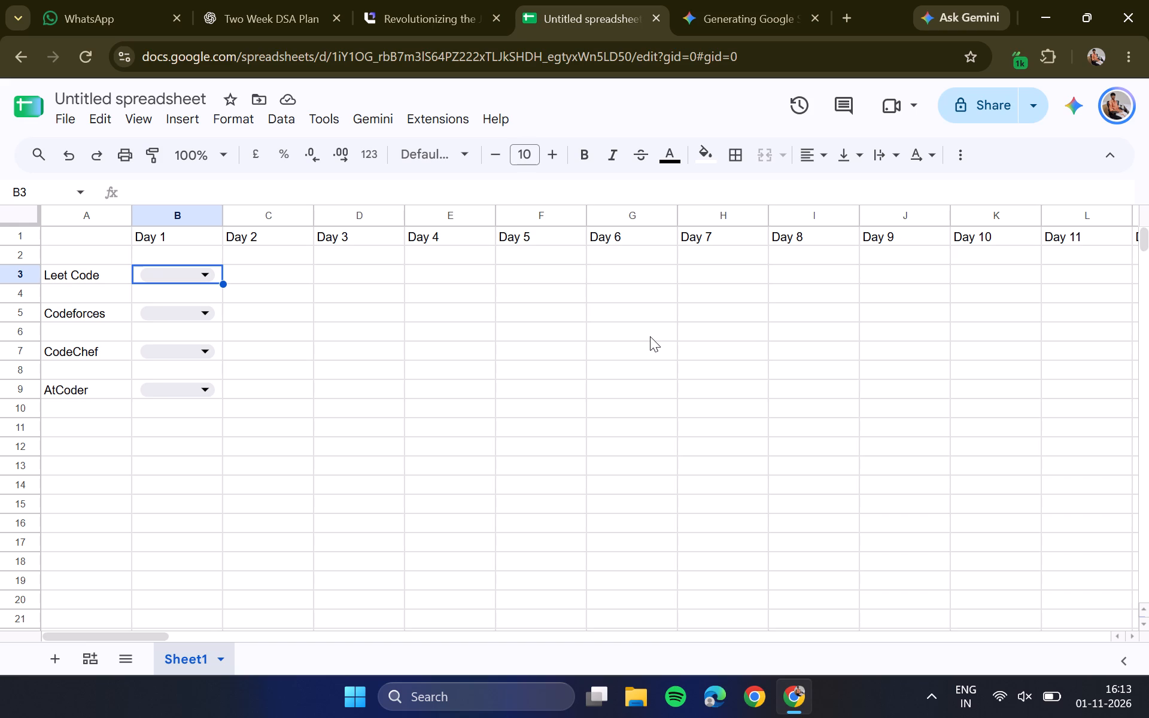
Check the status options offered by the drop-down in B3 without choosing one.
left_click(208, 273)
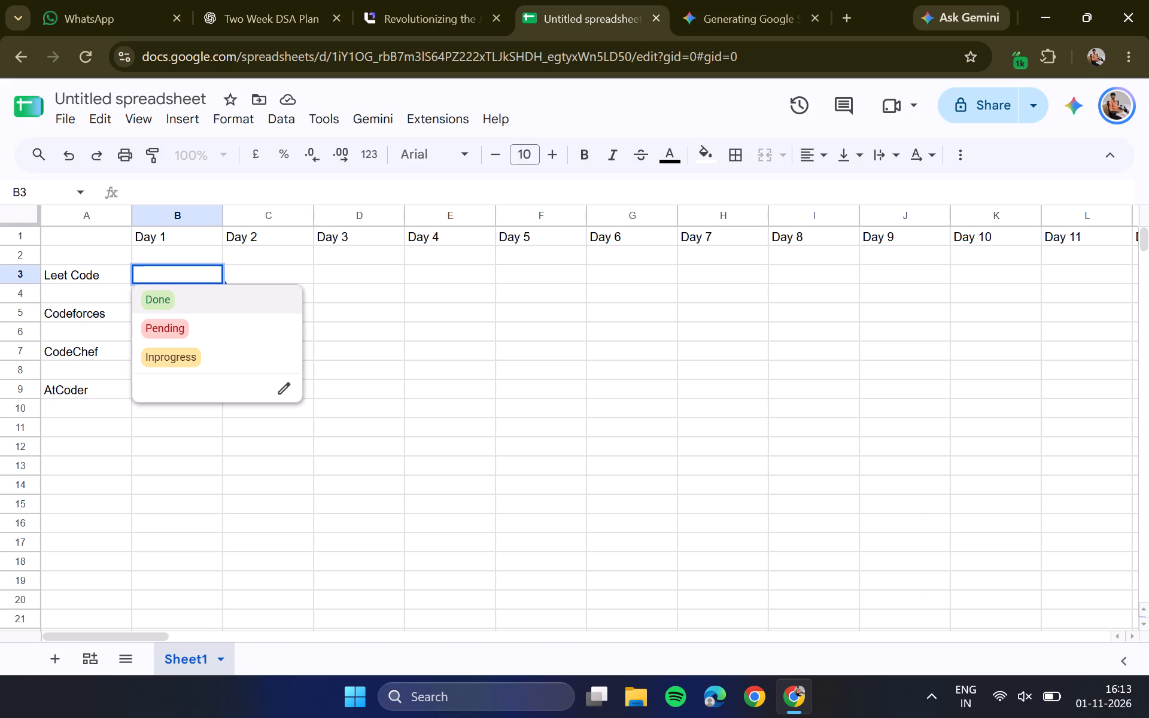
left_click(249, 270)
left_click(205, 276)
left_click(369, 347)
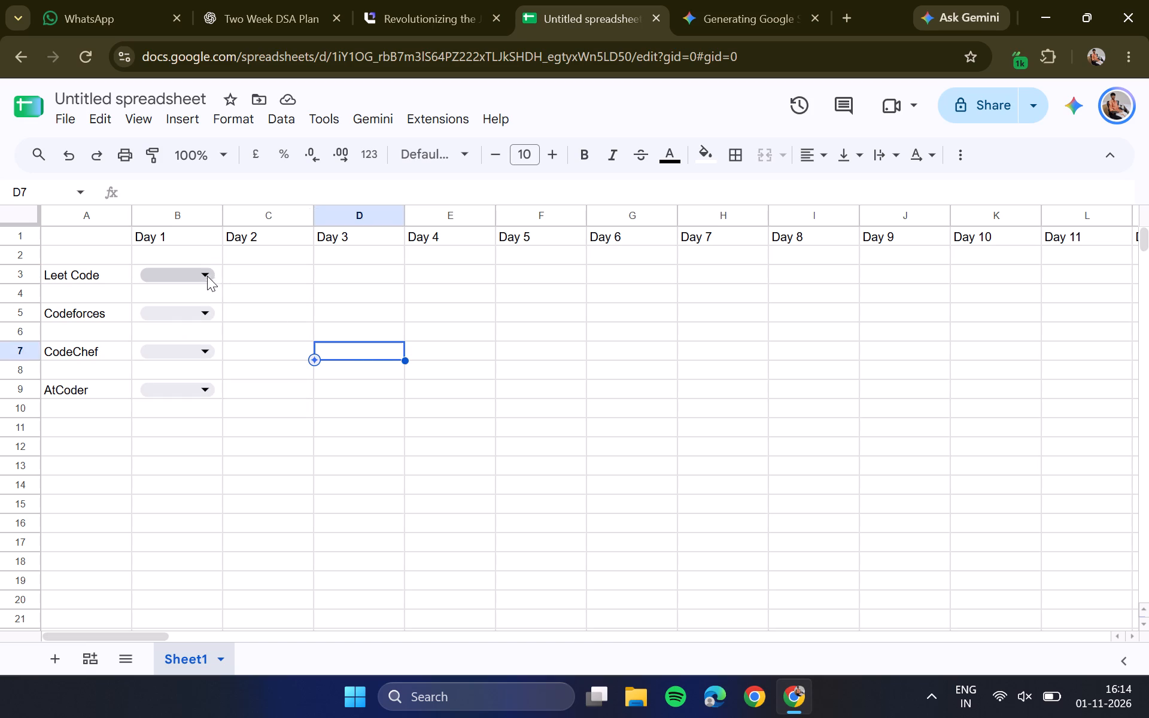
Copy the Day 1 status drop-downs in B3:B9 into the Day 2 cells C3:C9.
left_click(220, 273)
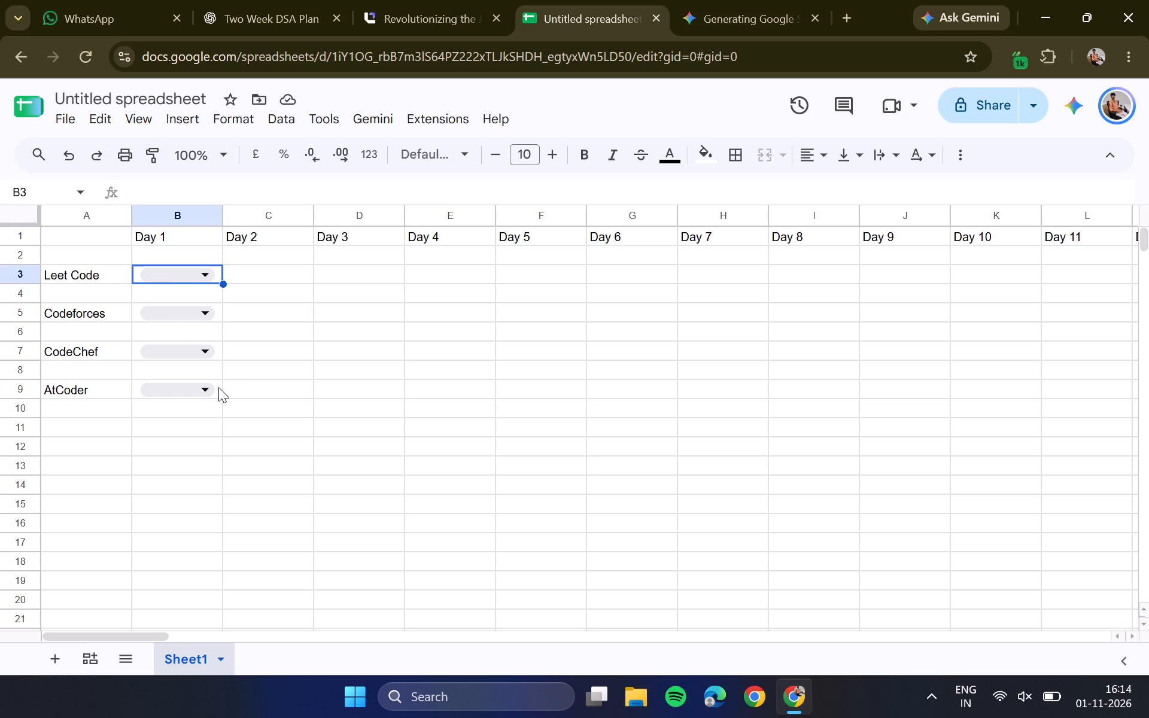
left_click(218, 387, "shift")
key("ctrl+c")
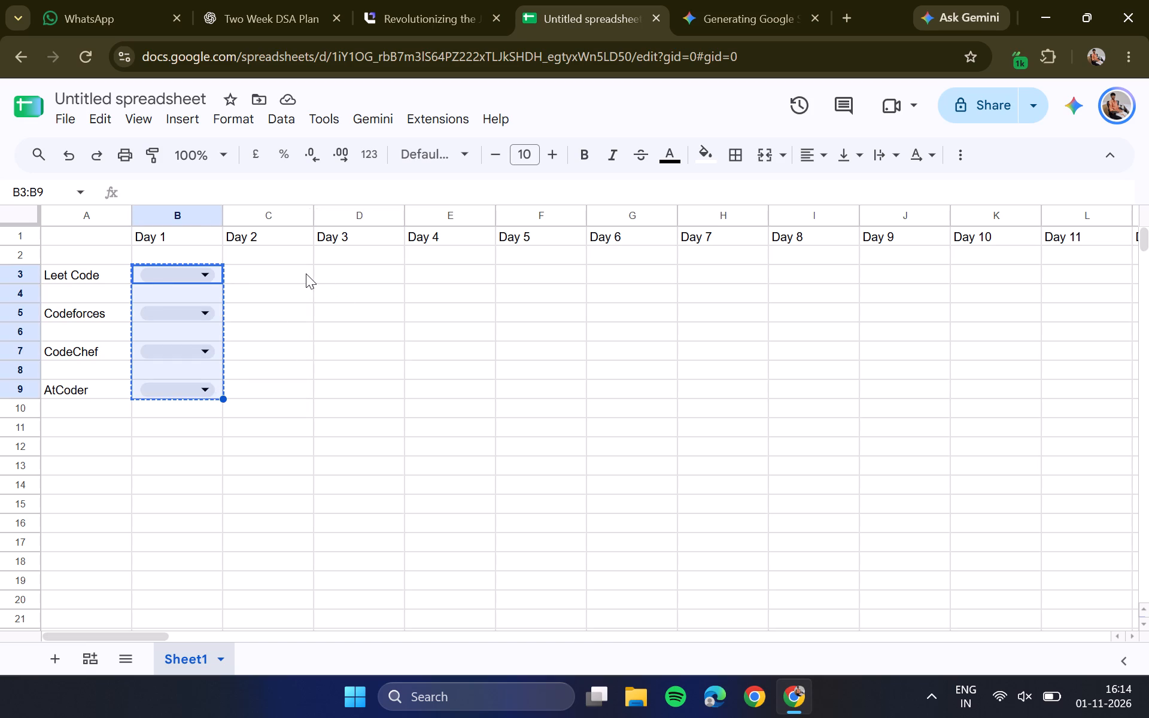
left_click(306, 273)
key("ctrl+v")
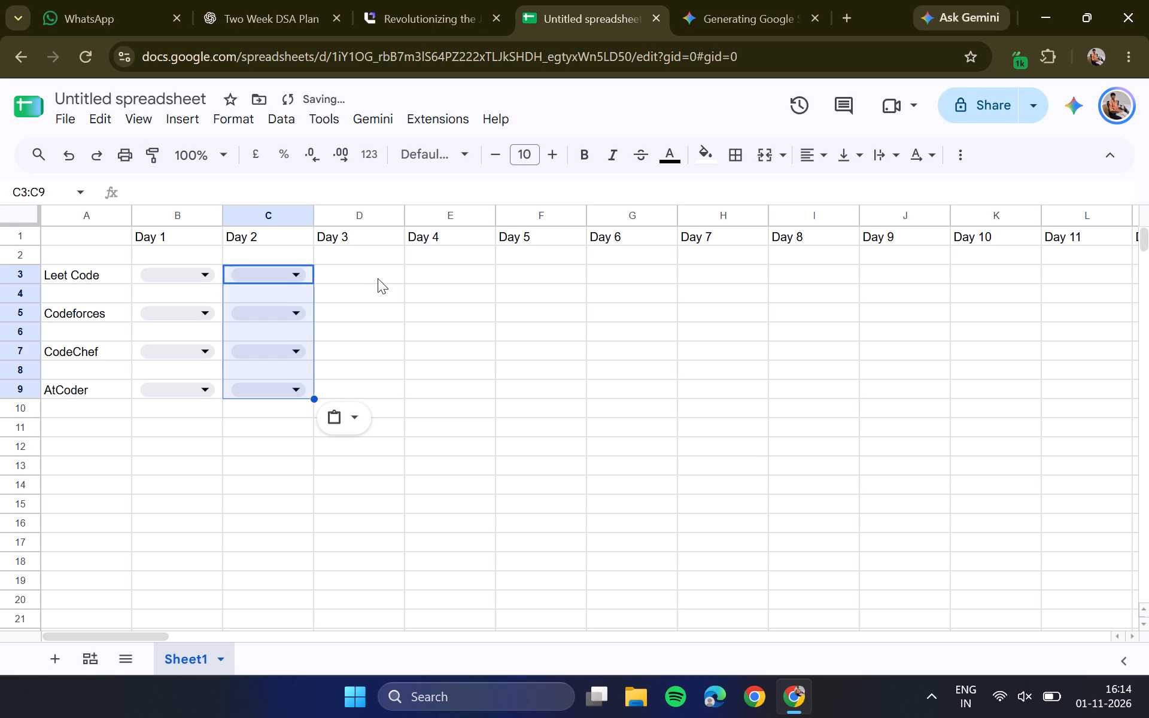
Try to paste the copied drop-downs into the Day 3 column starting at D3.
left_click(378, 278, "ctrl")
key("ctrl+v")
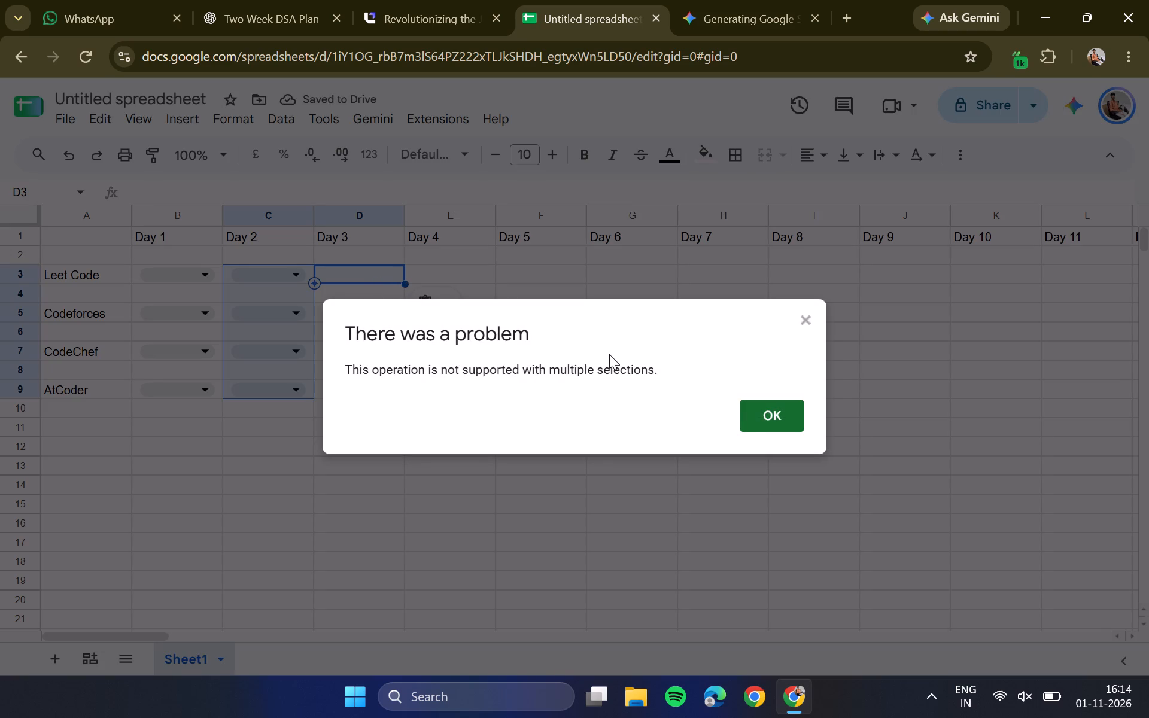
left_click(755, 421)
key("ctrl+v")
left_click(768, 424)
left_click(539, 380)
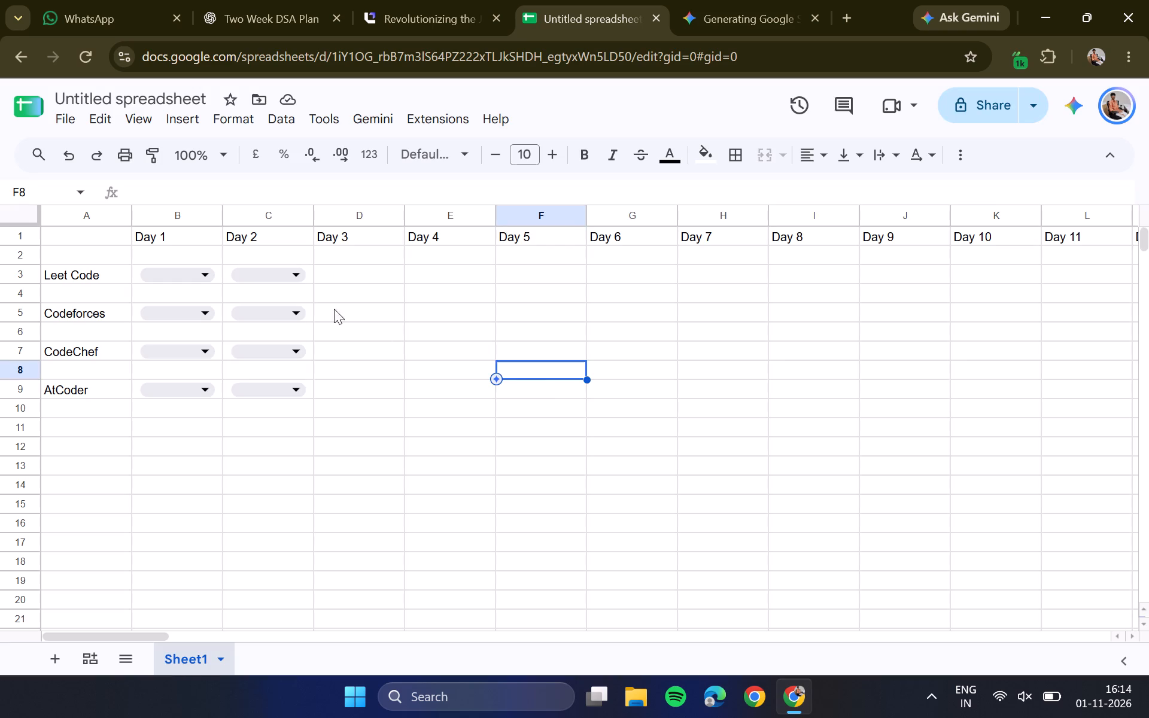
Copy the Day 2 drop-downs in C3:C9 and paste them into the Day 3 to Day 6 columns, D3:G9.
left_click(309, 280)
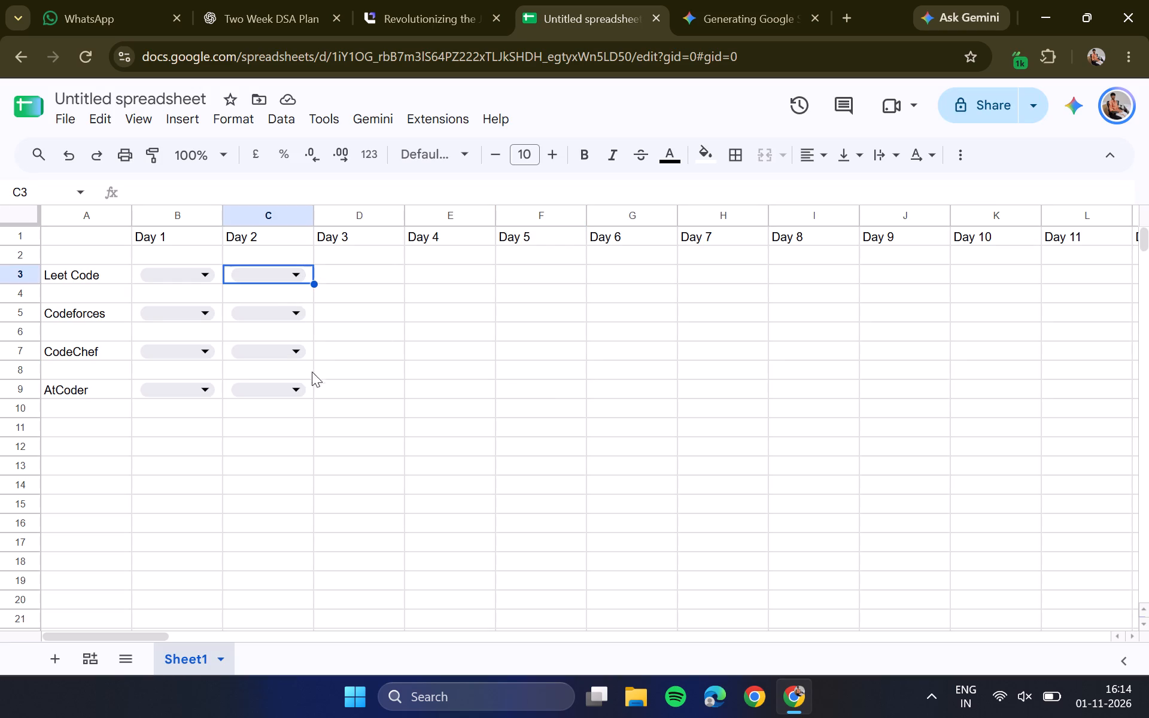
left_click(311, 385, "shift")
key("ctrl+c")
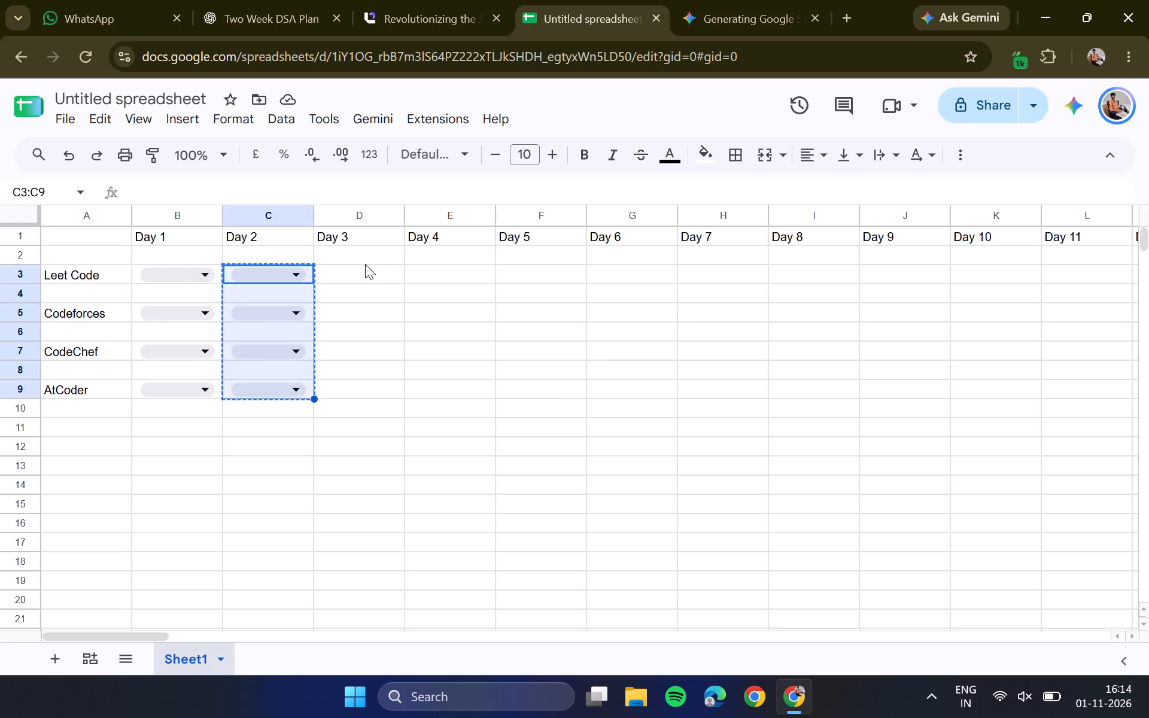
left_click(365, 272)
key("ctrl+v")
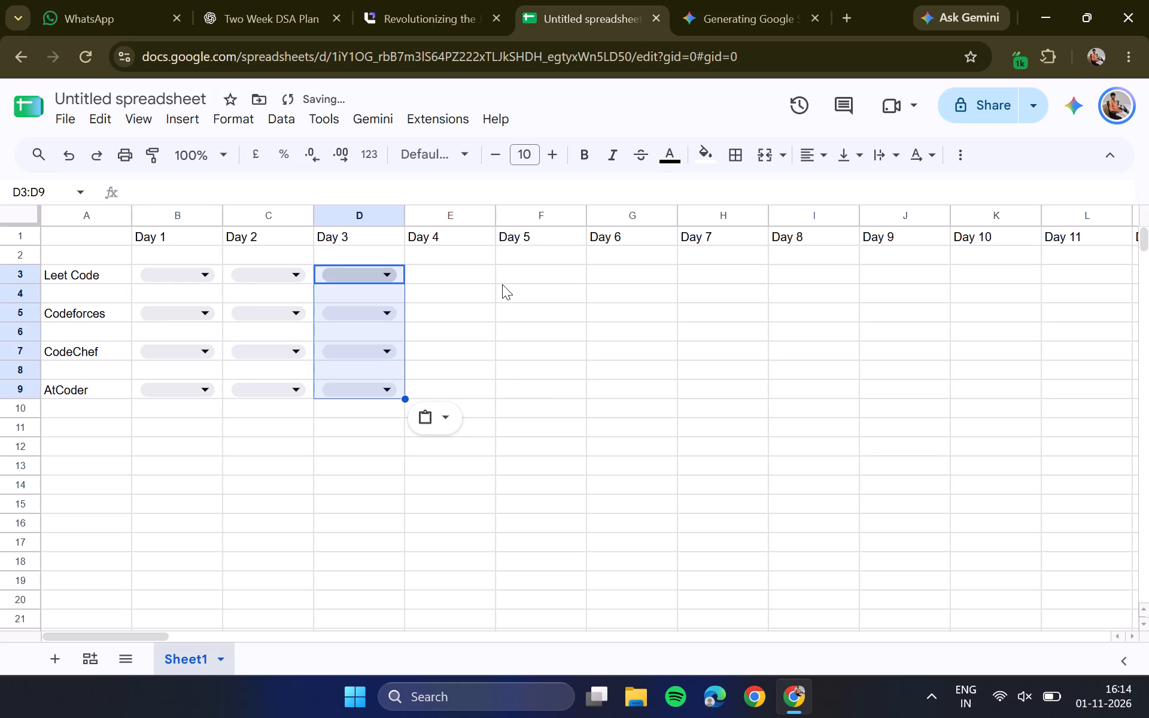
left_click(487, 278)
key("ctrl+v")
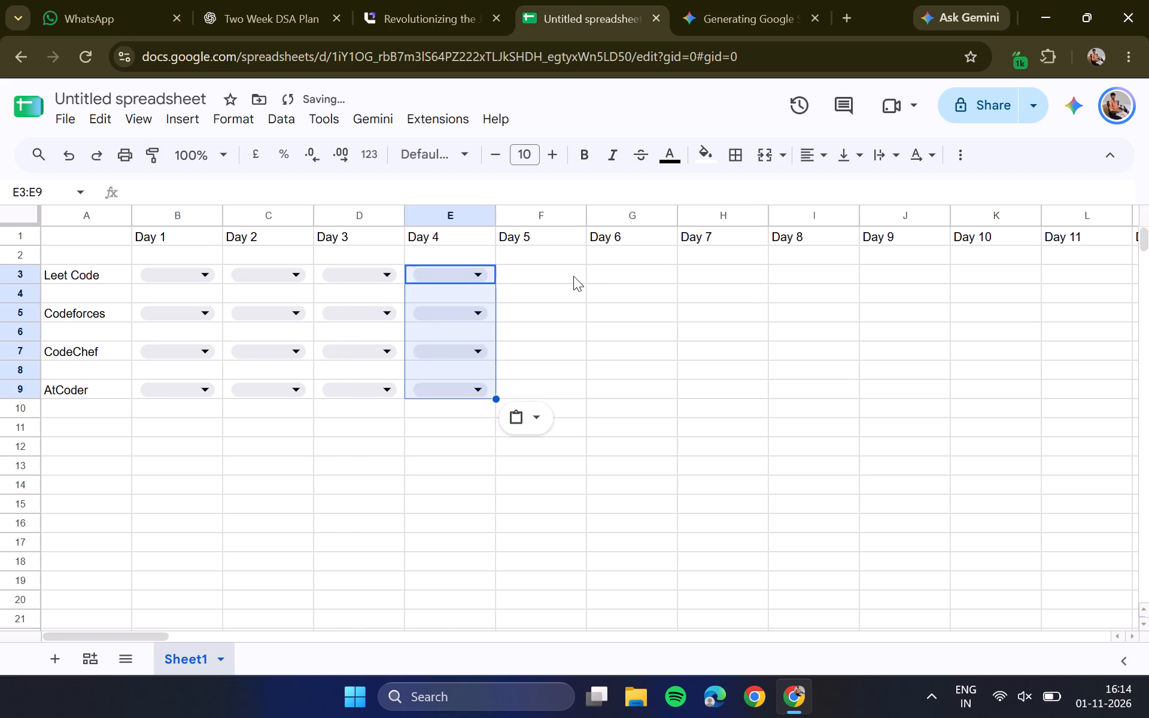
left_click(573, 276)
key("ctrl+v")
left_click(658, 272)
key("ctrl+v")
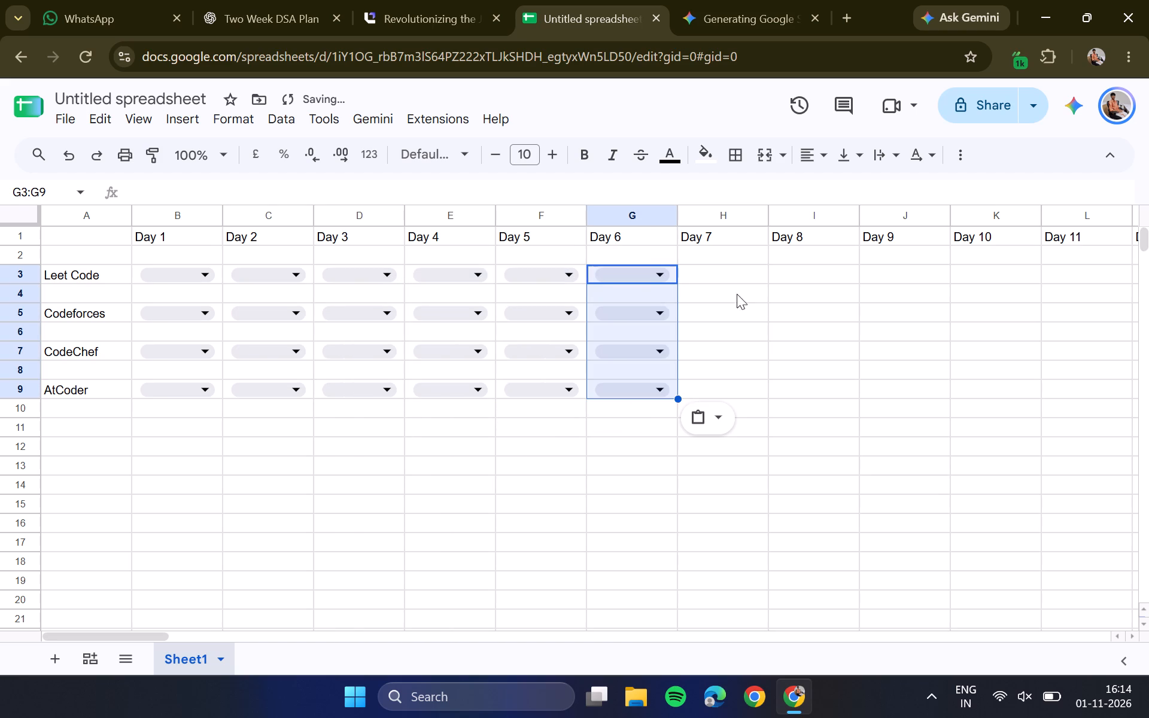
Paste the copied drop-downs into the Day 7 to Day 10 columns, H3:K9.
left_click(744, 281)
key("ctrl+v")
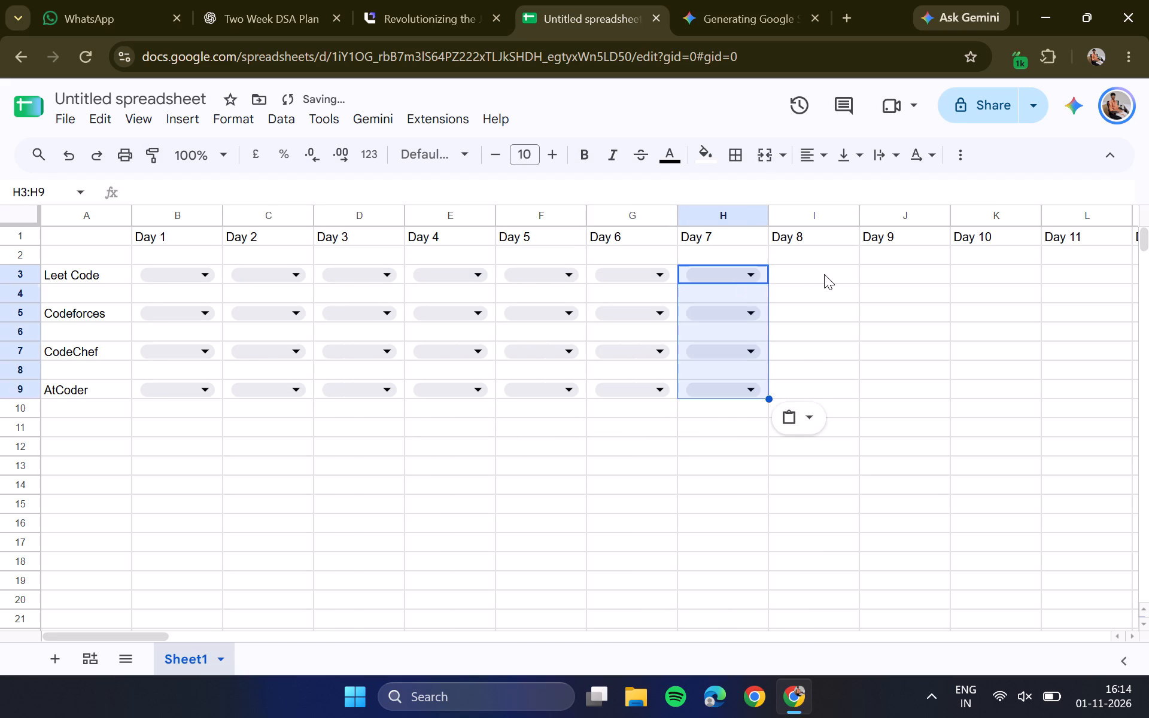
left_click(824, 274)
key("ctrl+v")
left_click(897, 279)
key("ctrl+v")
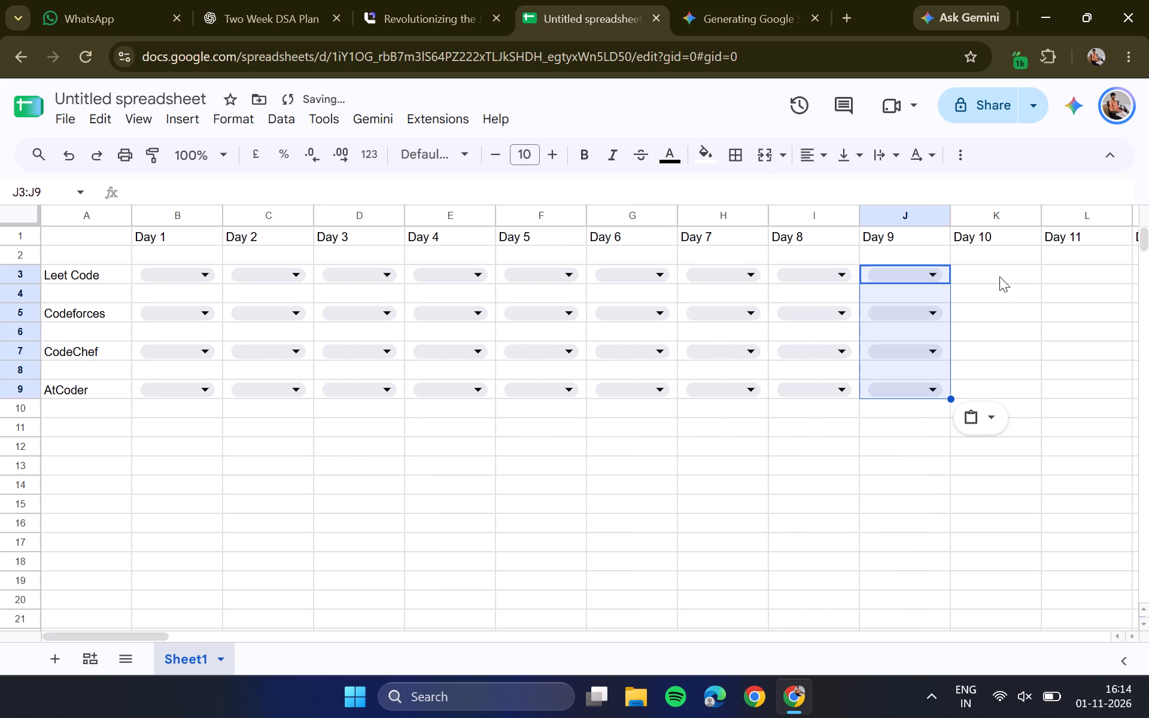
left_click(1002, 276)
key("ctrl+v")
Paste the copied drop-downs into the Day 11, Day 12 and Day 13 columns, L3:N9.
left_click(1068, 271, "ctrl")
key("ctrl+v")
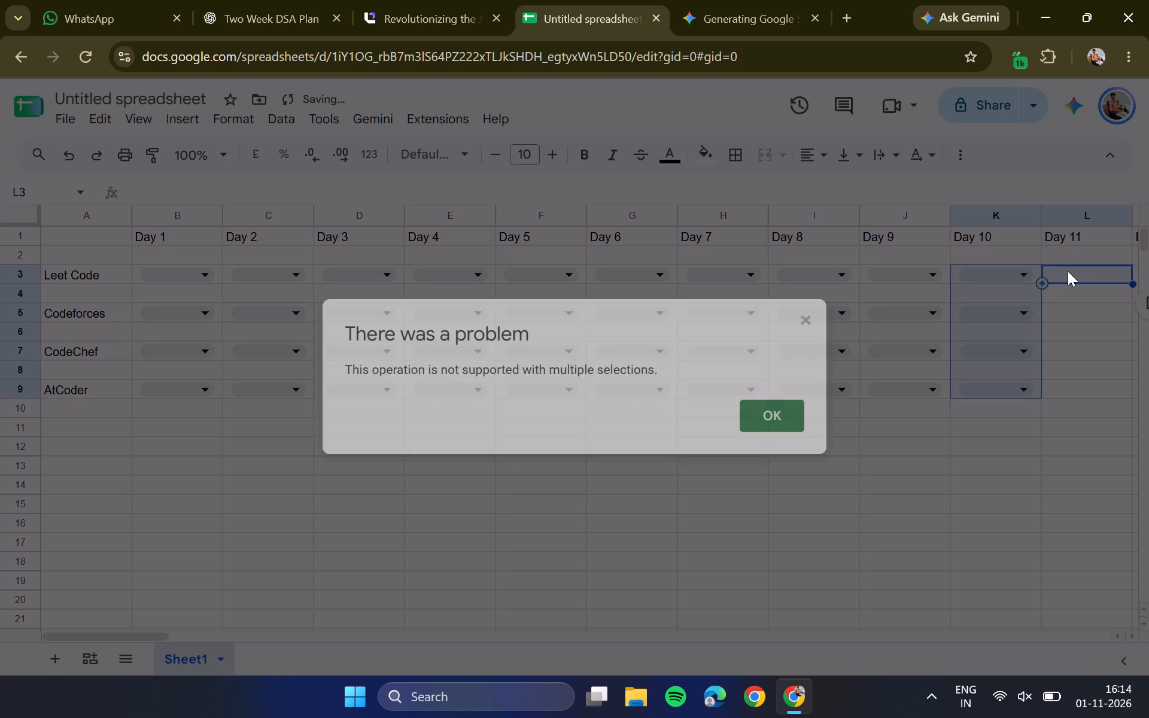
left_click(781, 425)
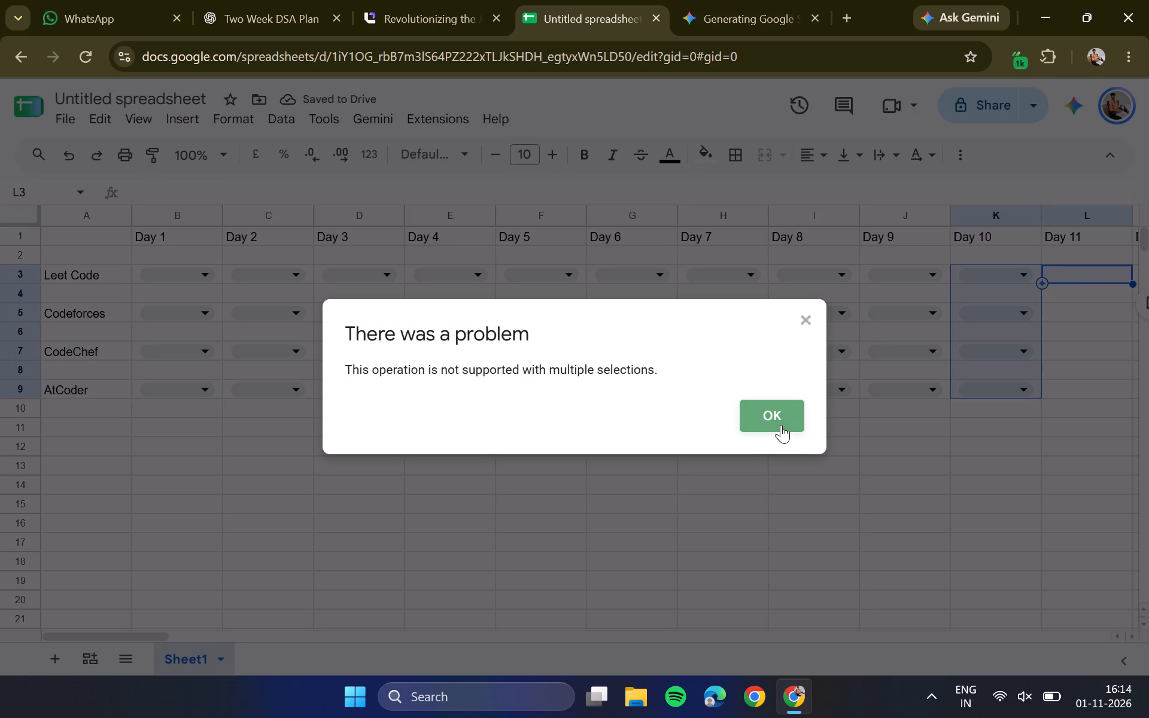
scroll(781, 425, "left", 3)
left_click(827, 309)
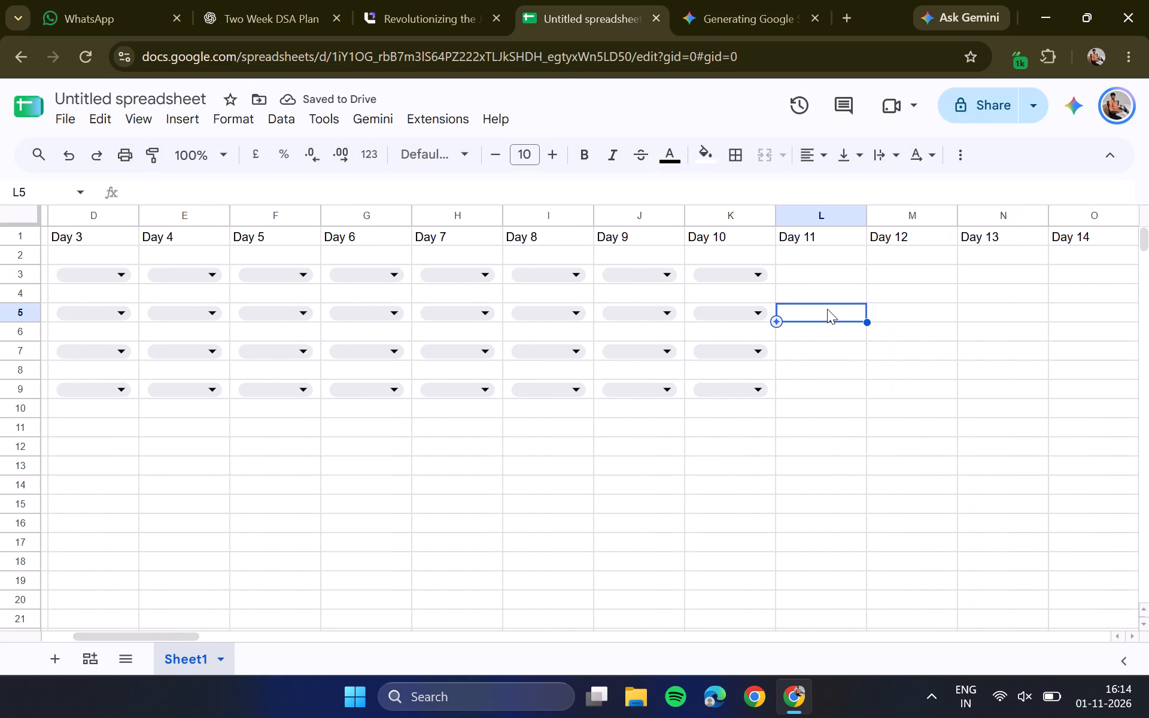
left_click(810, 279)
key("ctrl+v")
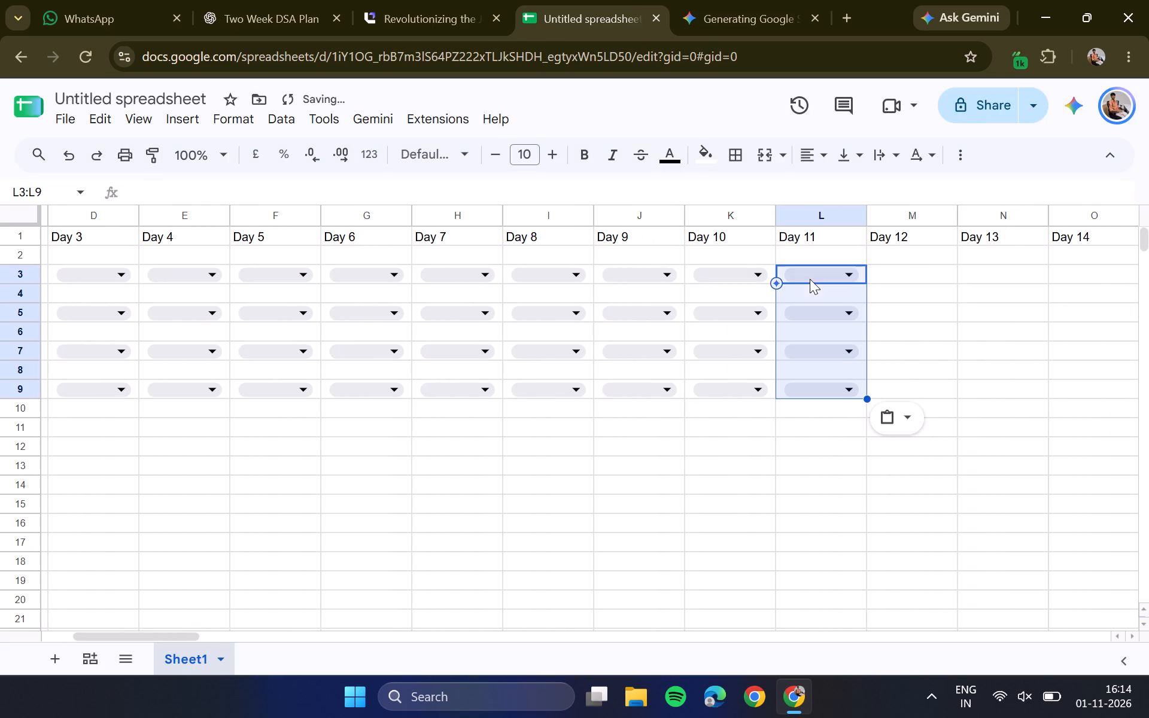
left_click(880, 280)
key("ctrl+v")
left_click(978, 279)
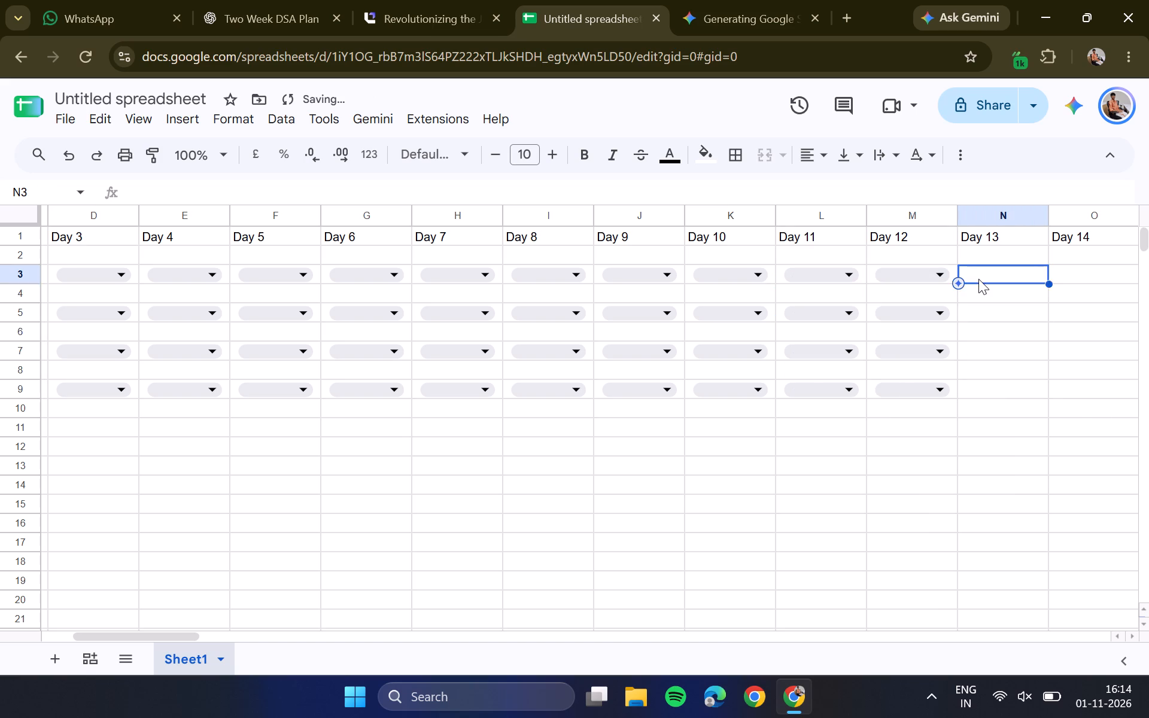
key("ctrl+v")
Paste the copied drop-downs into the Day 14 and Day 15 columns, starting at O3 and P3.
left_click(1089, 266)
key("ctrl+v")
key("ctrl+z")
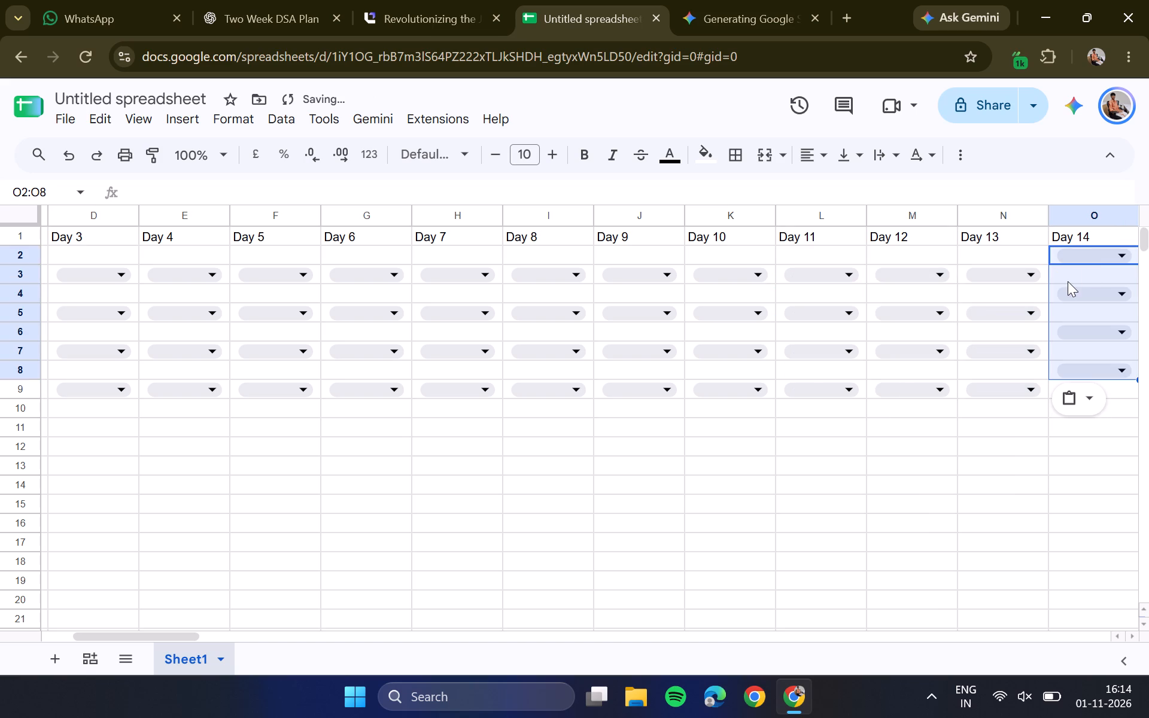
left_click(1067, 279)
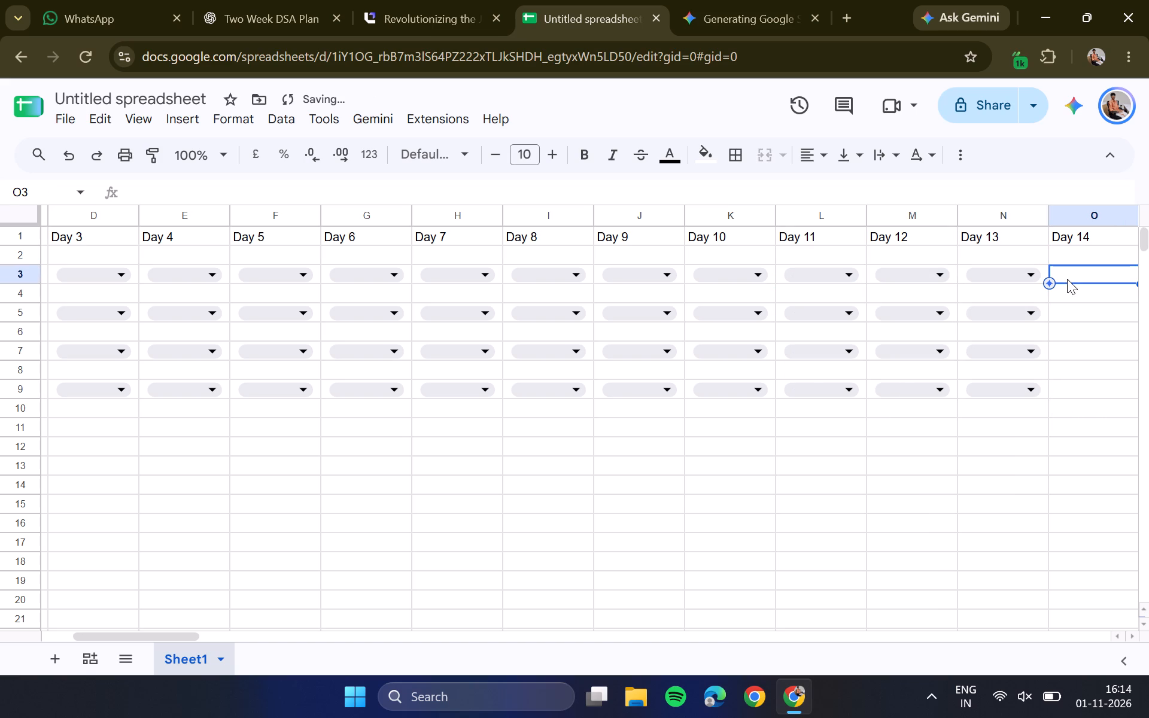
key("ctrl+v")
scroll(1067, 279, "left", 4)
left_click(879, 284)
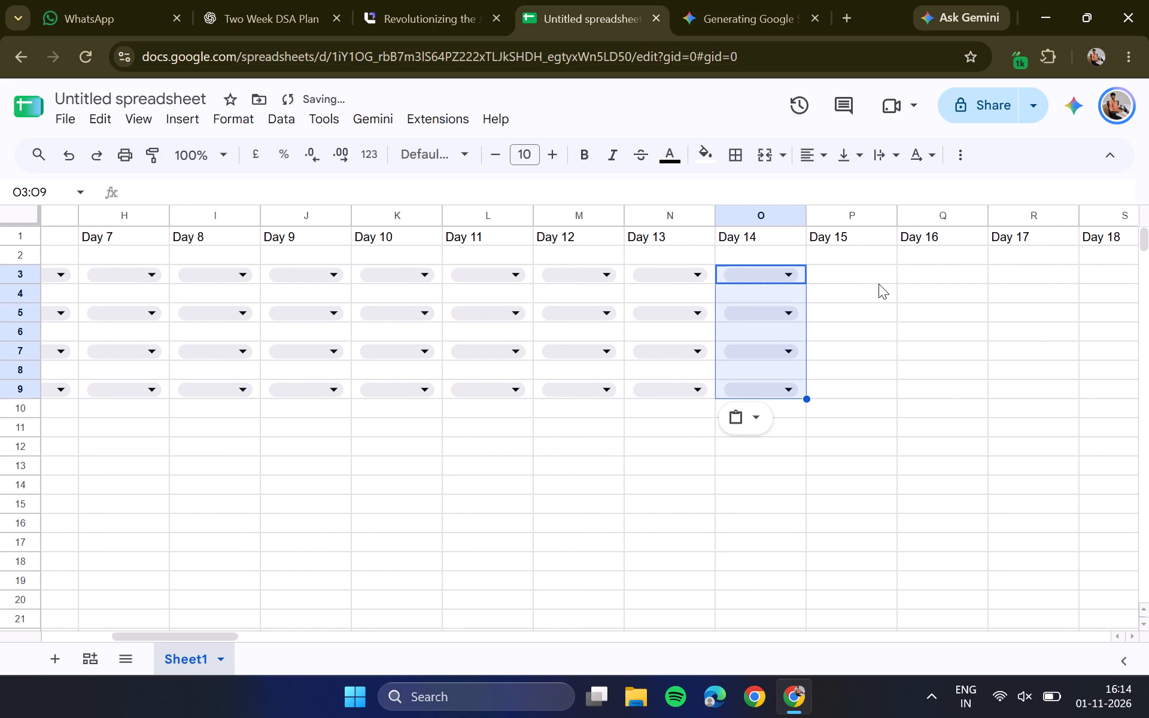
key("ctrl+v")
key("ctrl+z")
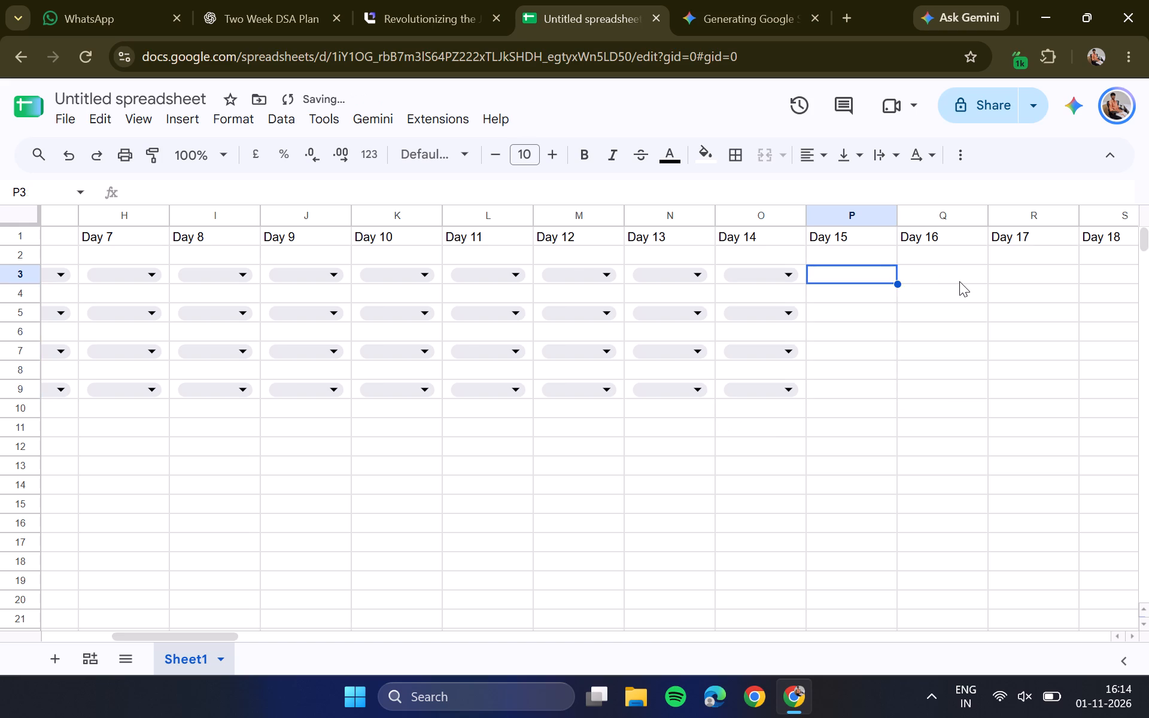
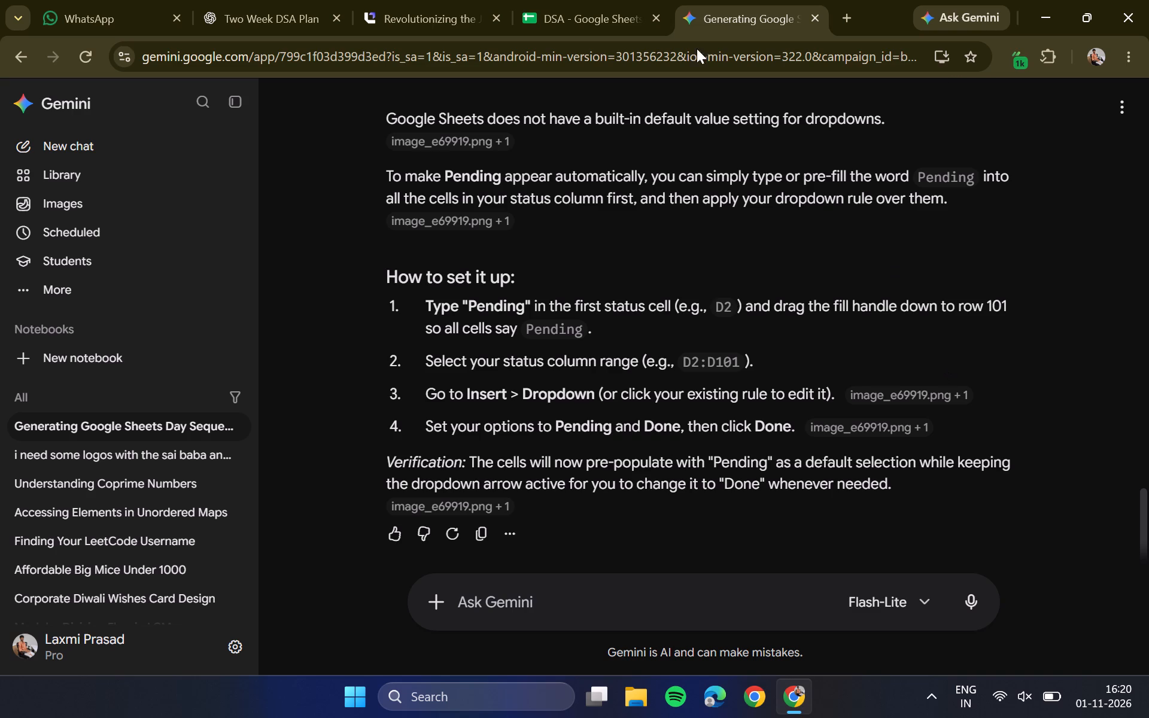
Switch to the DSA sheet, finish editing the validation rule and set the Leet Code cell for Day 1 to Pending.
left_click(627, 0)
left_click(1084, 611)
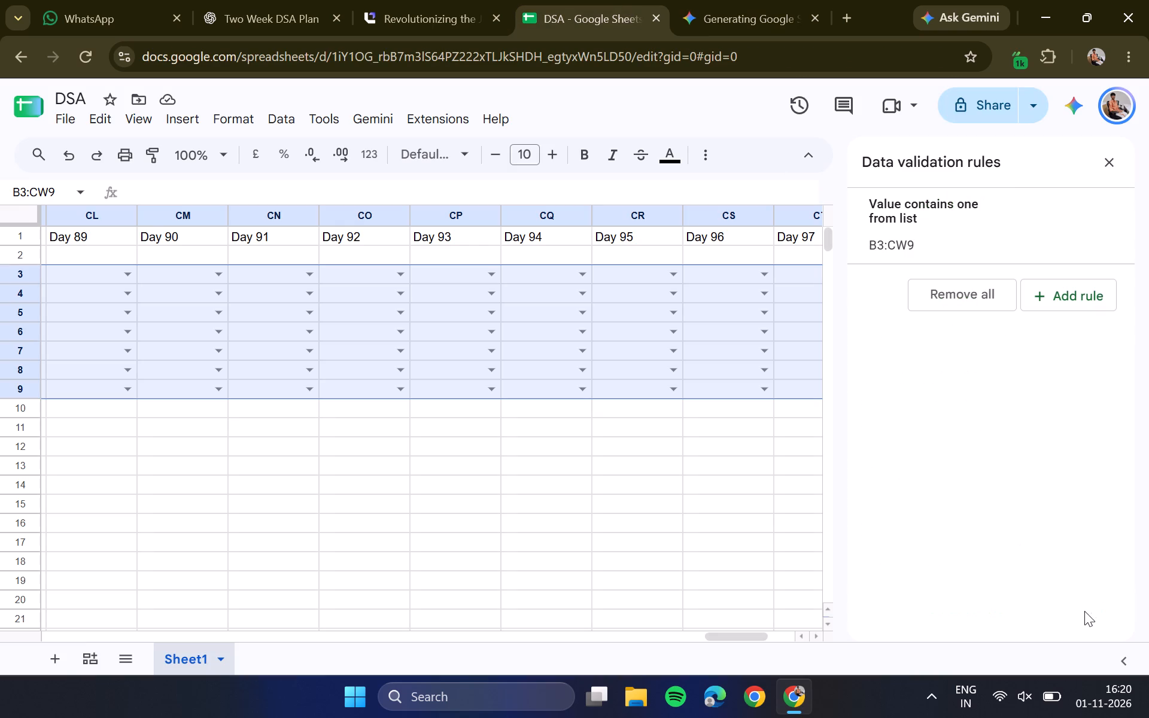
scroll(759, 495, "right", 4)
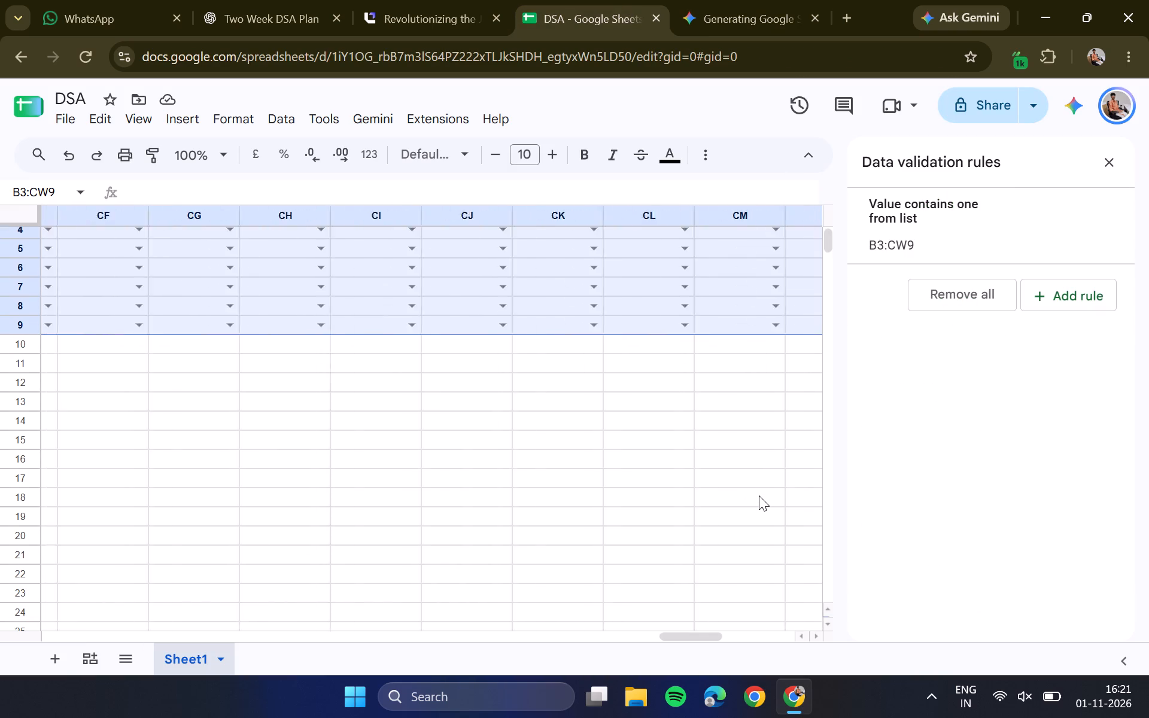
scroll(759, 495, "up", 3)
scroll(759, 495, "right", 15)
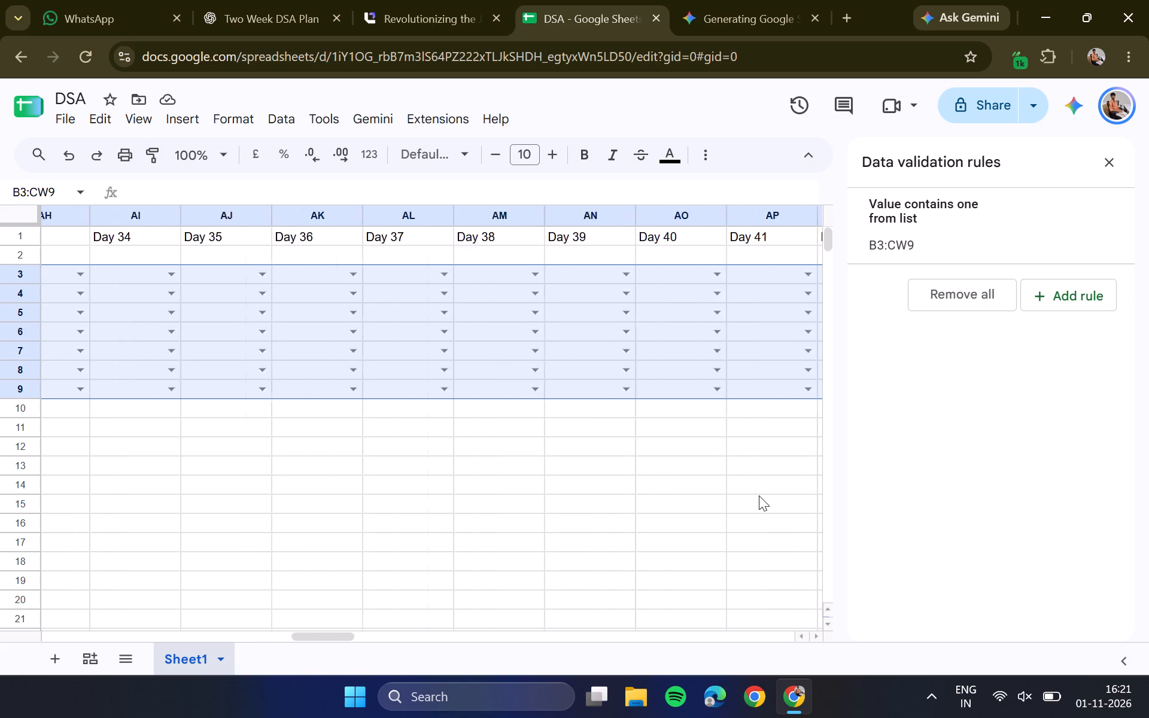
scroll(759, 495, "right", 16)
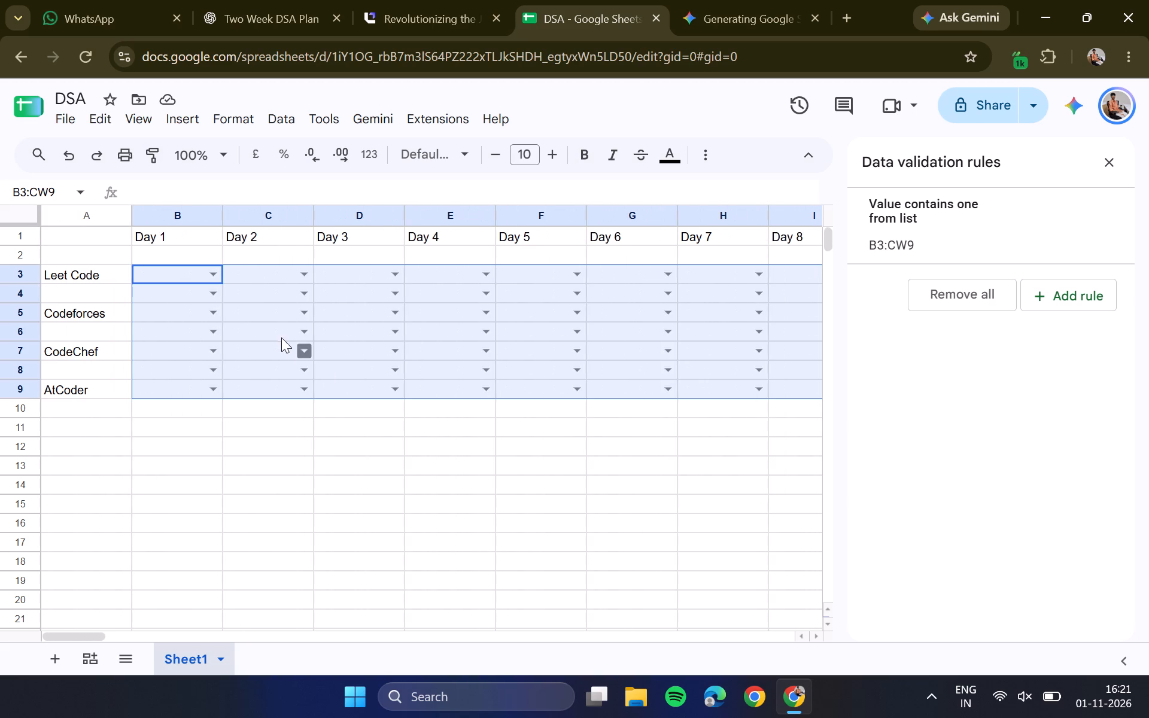
left_click(270, 276)
left_click(212, 275)
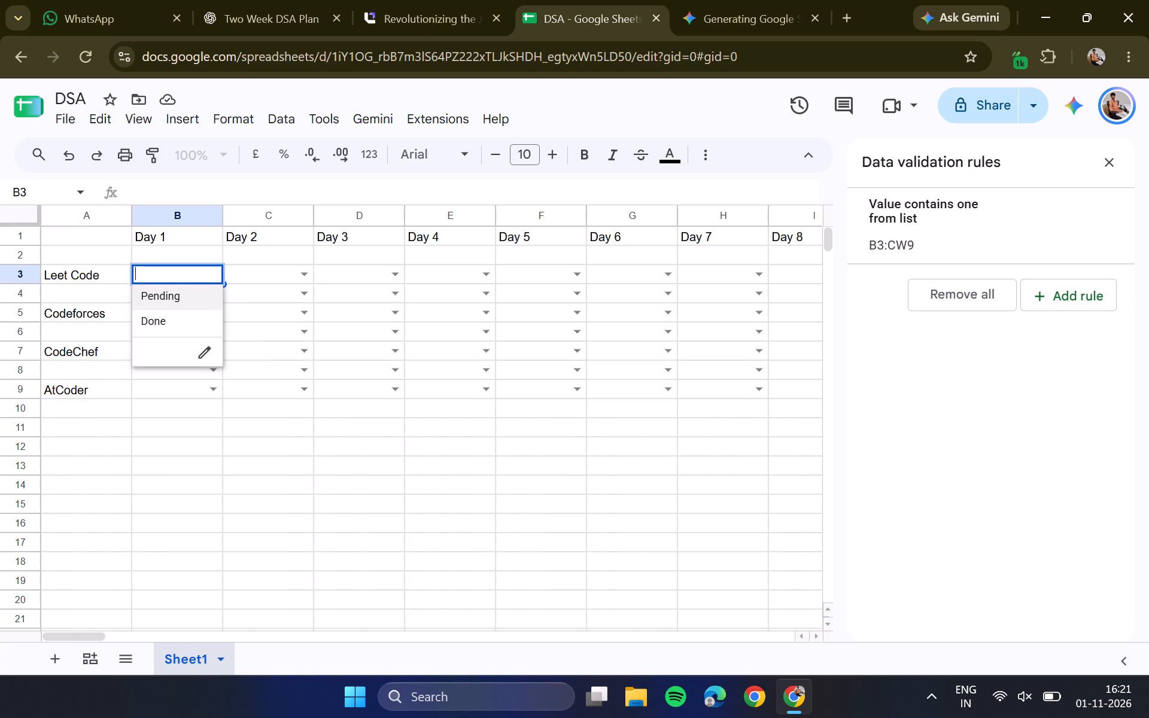
left_click(196, 296)
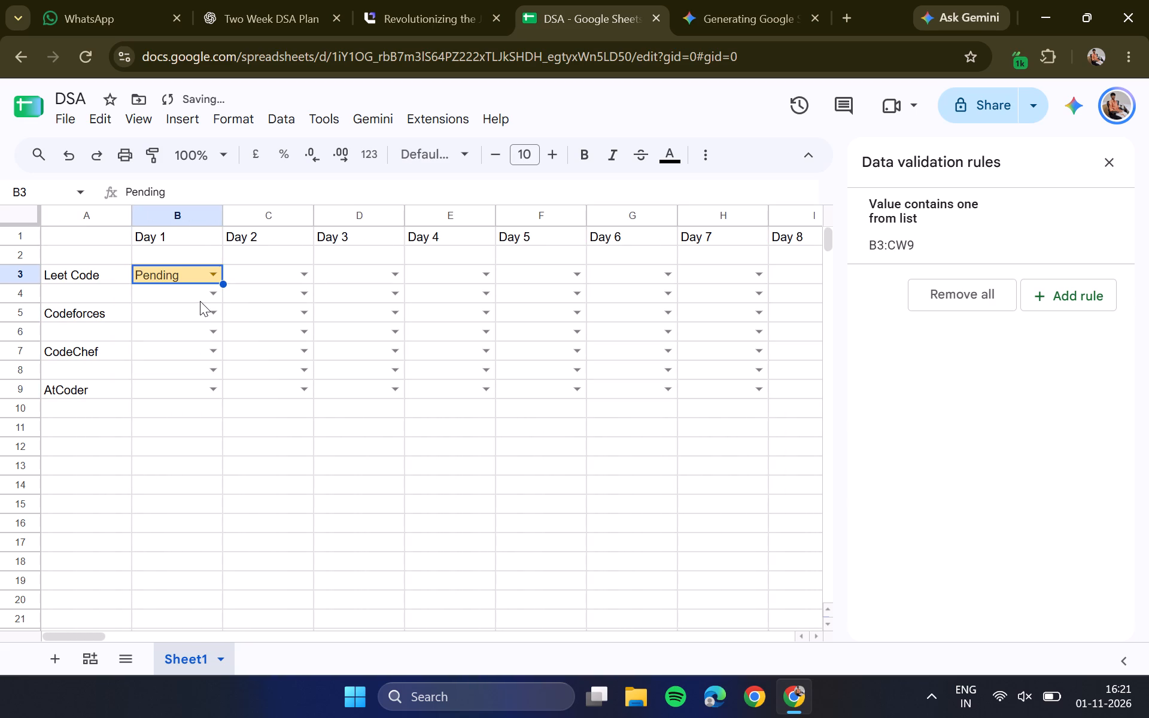
Change the display style of the B3:CW9 drop-down rule to Chip in its advanced options and save the rule.
left_click(912, 254)
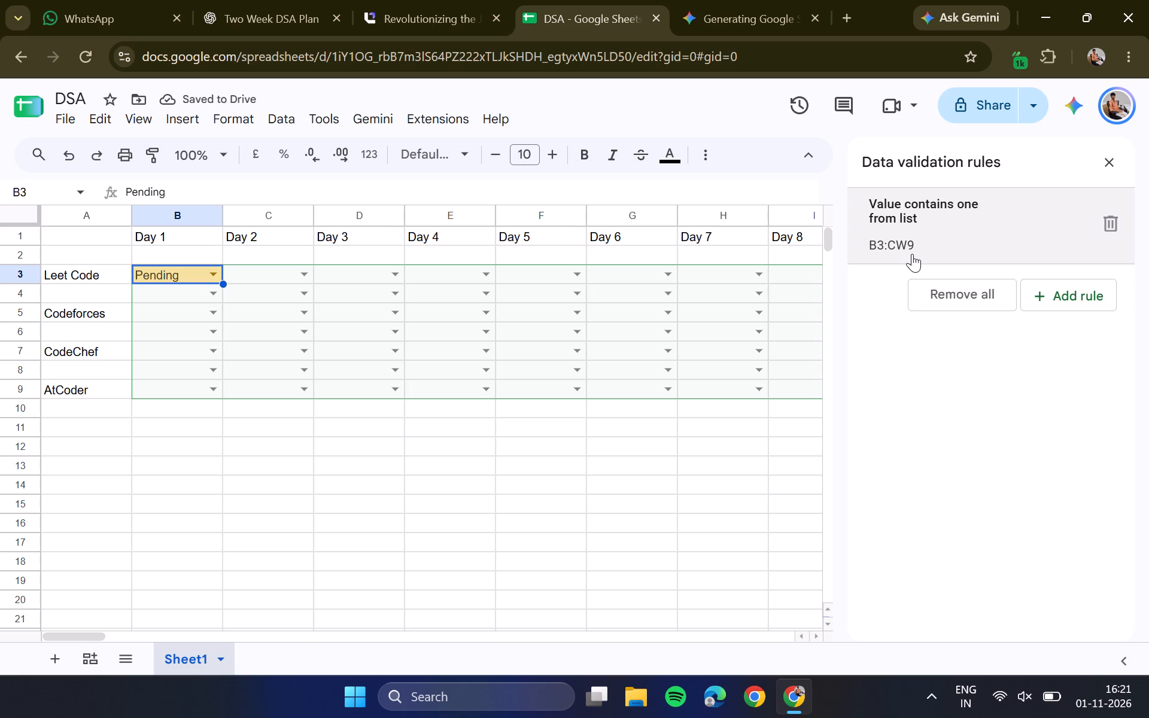
scroll(968, 539, "down", 2)
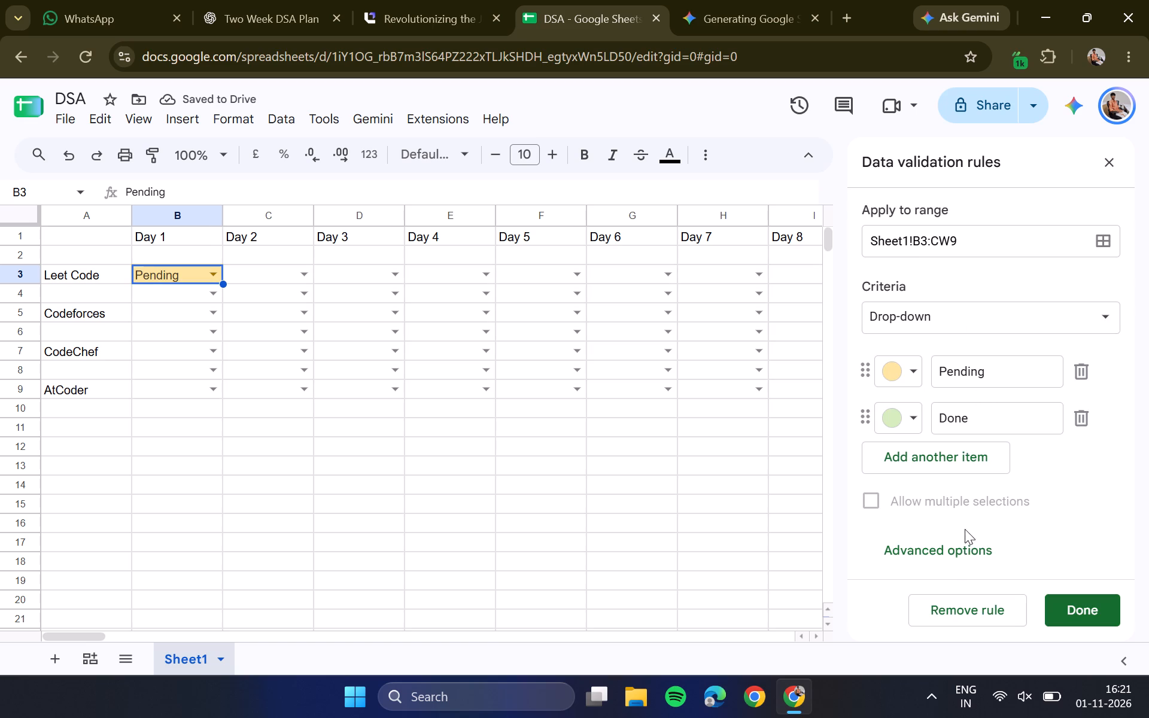
left_click(961, 547)
scroll(961, 547, "down", 2)
scroll(958, 492, "down", 1)
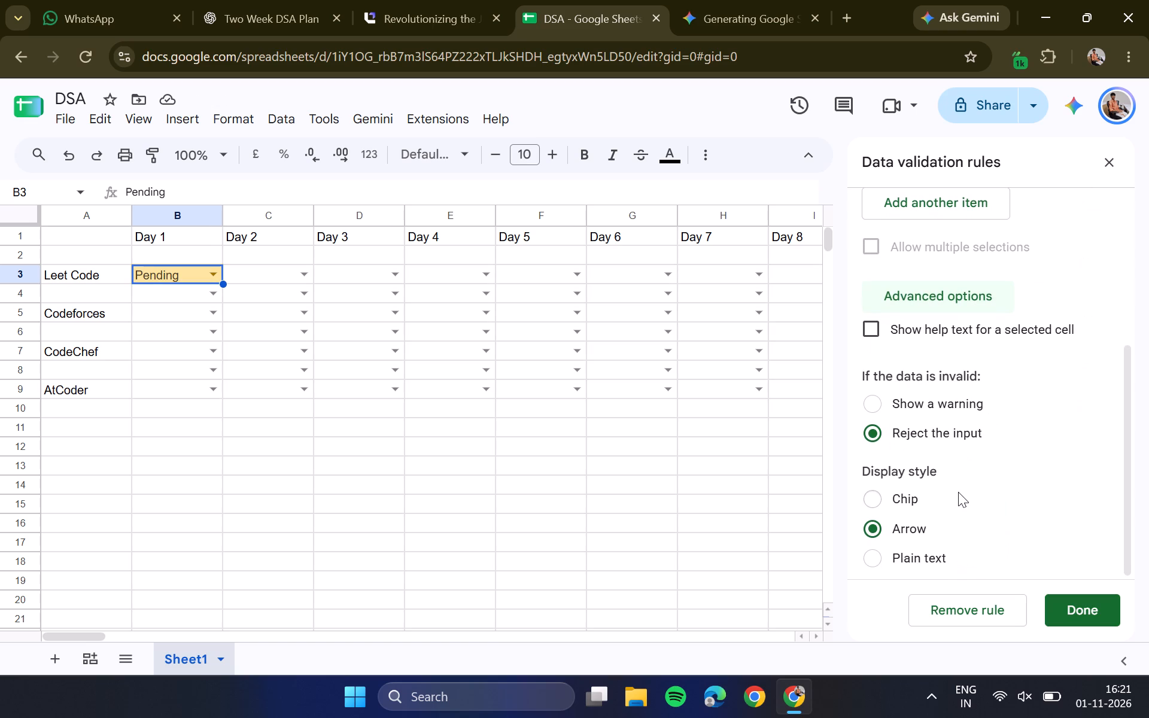
left_click(901, 498)
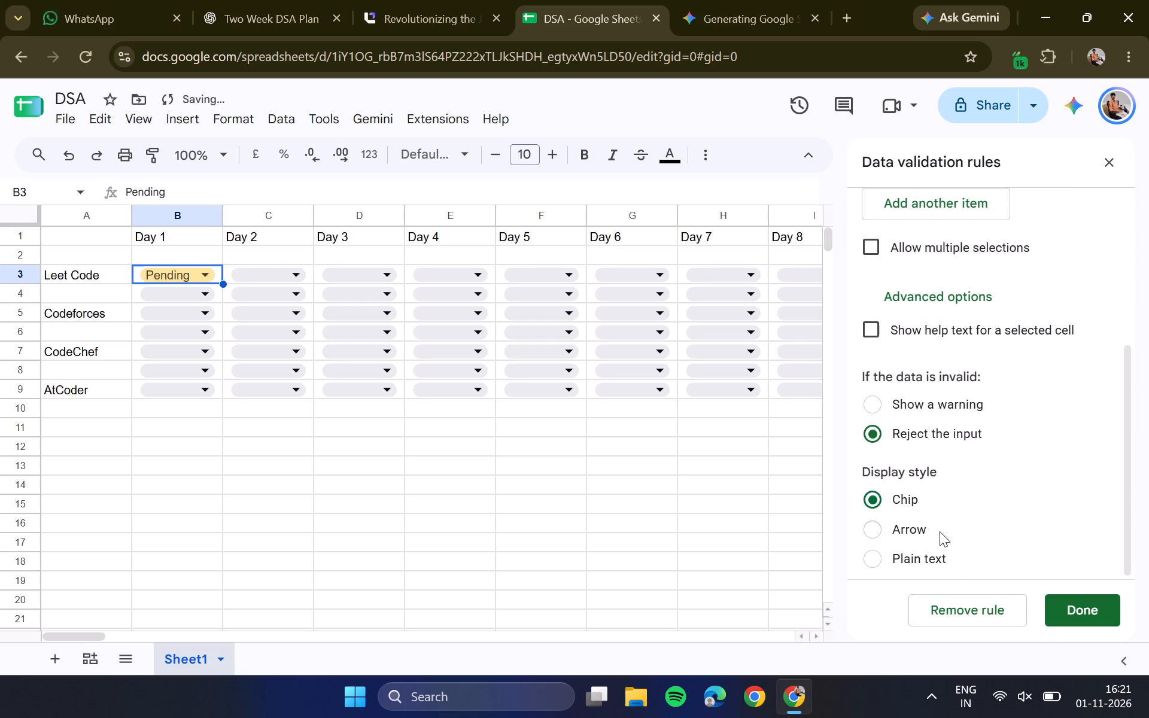
left_click(1056, 606)
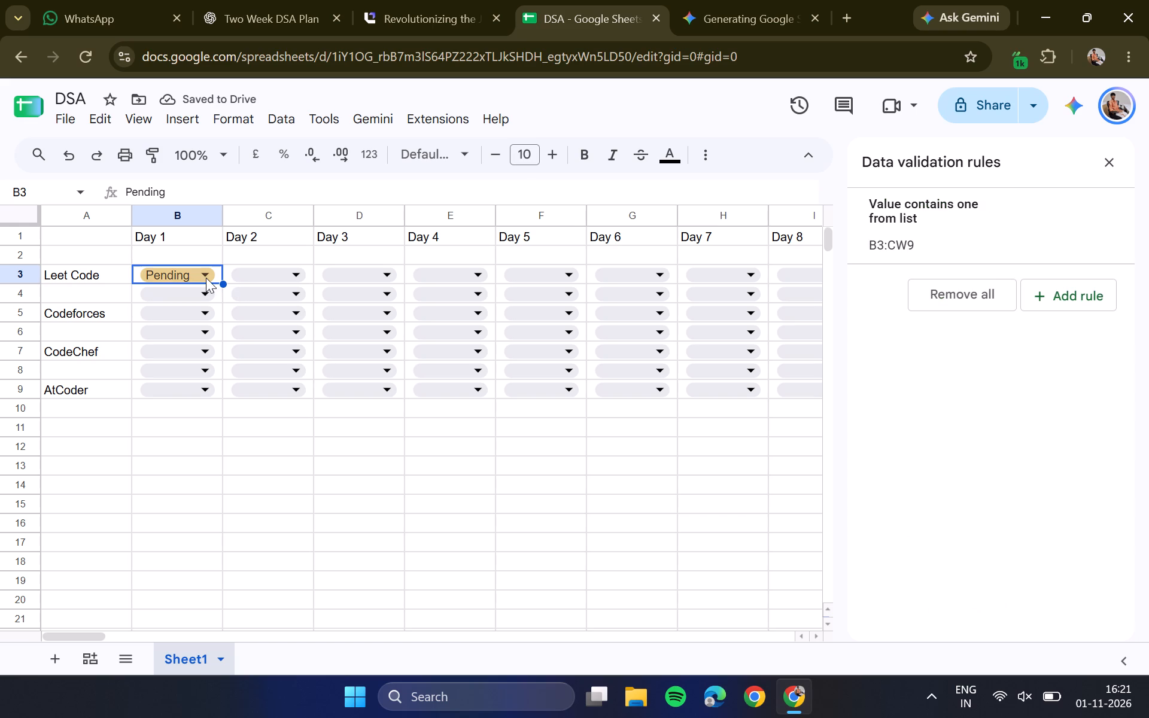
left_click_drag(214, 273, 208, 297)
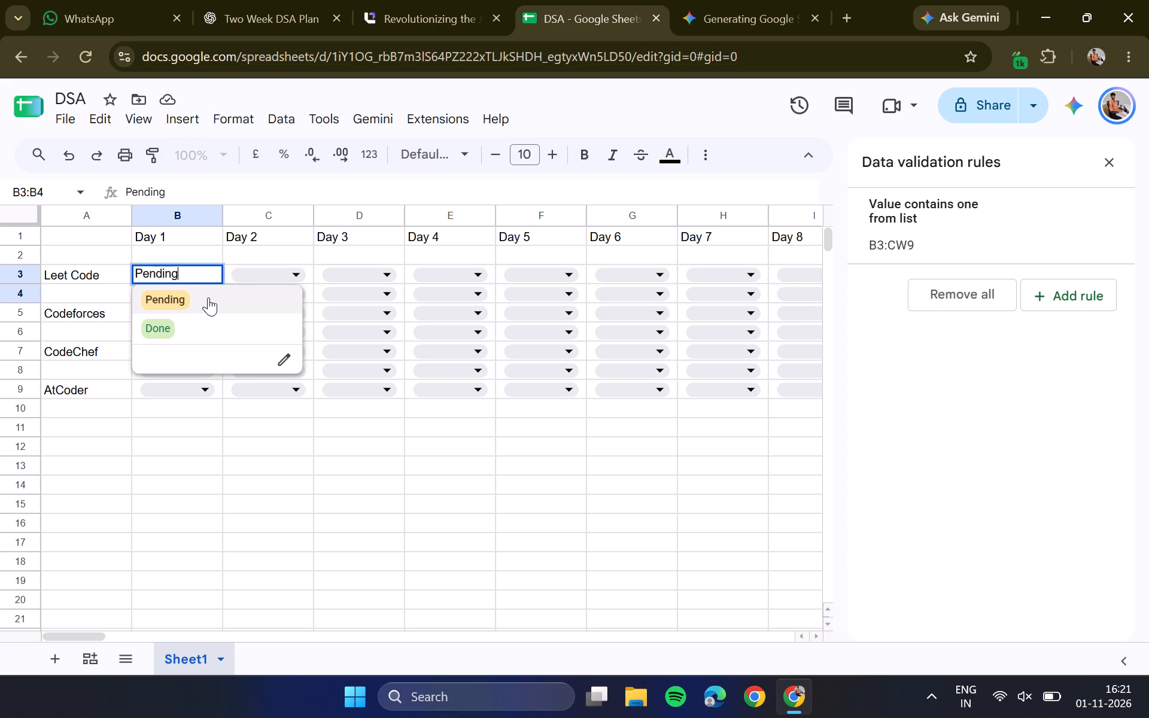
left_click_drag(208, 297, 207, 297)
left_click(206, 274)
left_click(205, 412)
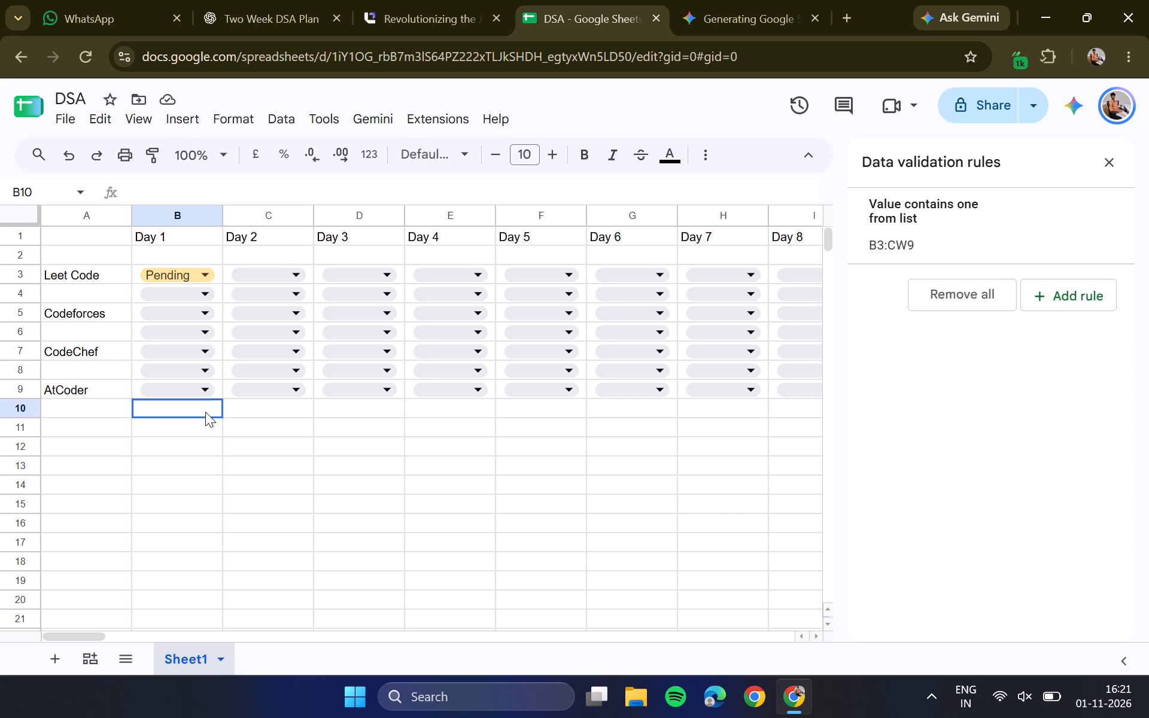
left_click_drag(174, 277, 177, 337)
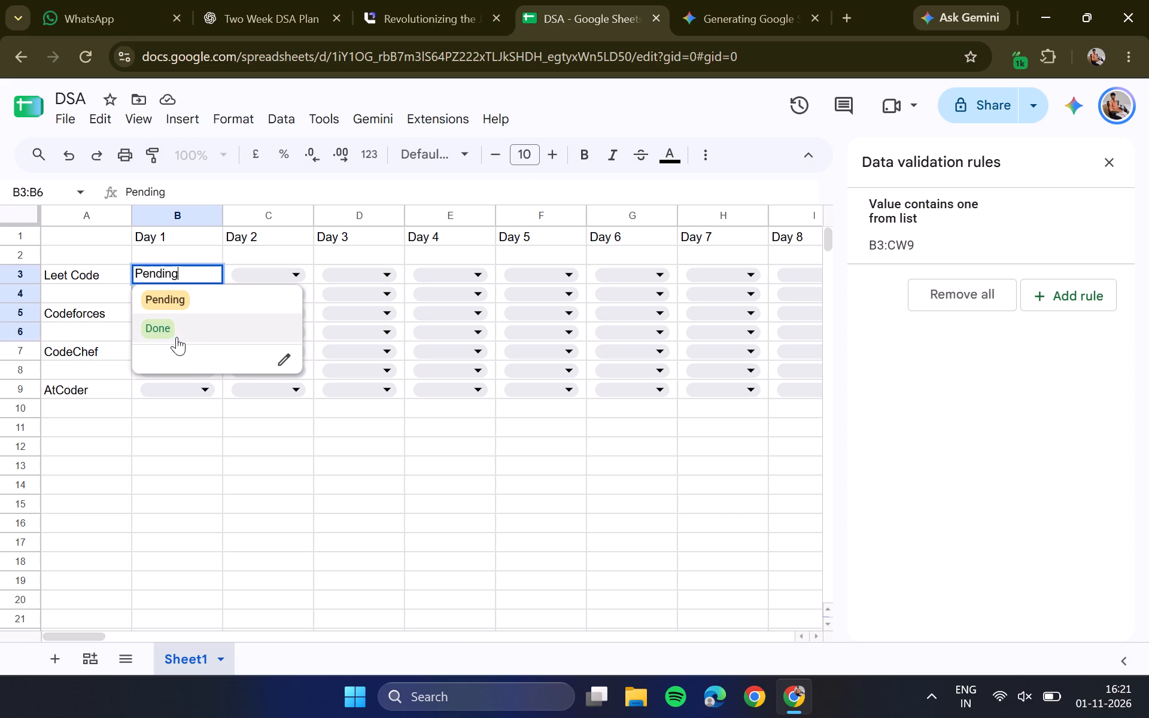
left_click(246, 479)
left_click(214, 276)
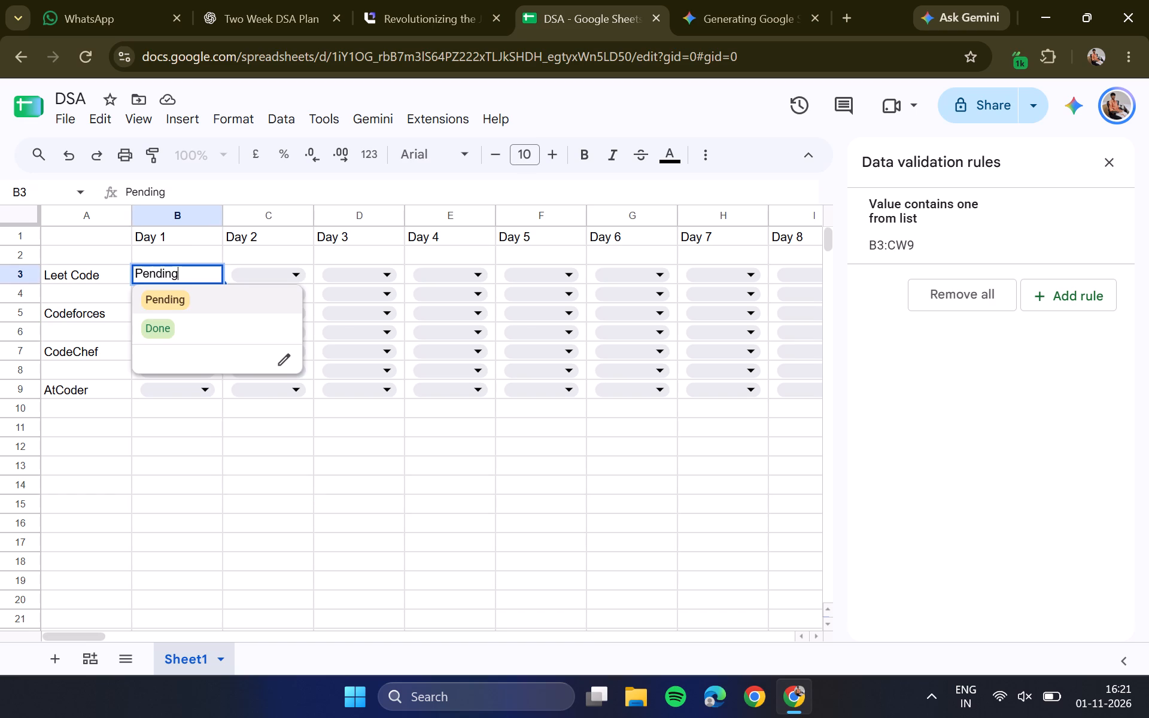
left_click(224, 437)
Select the Day 1 status cells B3:B9, from Leet Code down to AtCoder, for filling with Pending.
left_click_drag(135, 277, 142, 345)
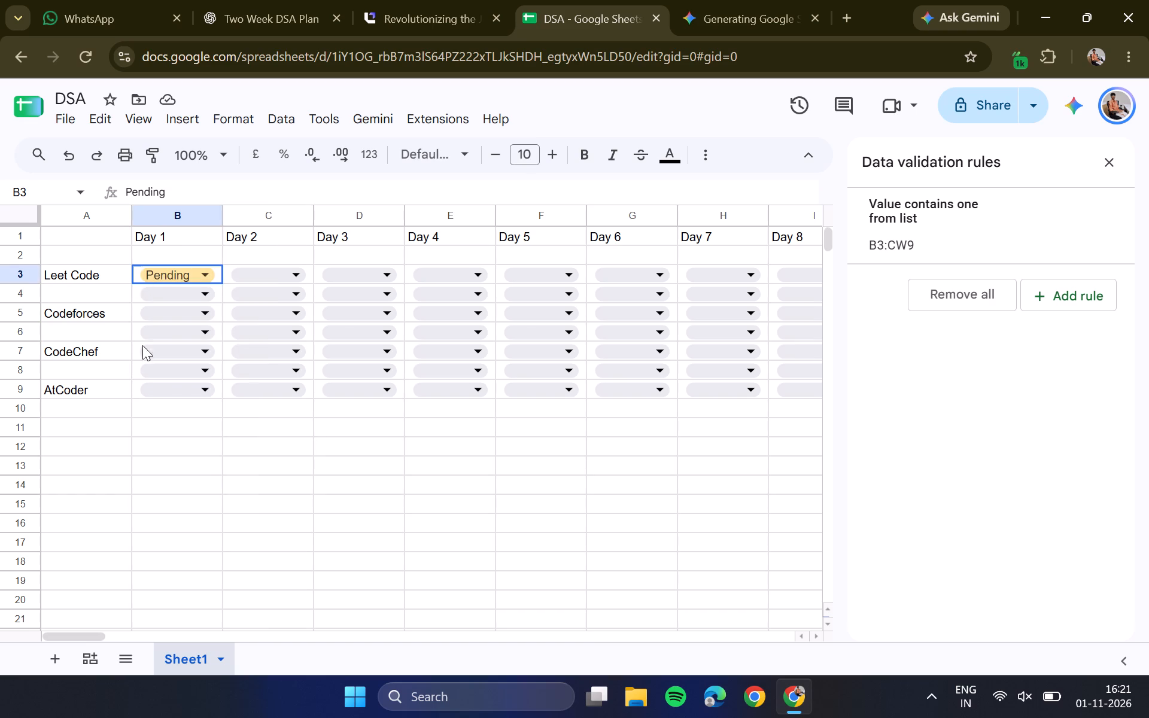
left_click_drag(142, 345, 144, 394)
key("Return")
key("Return")
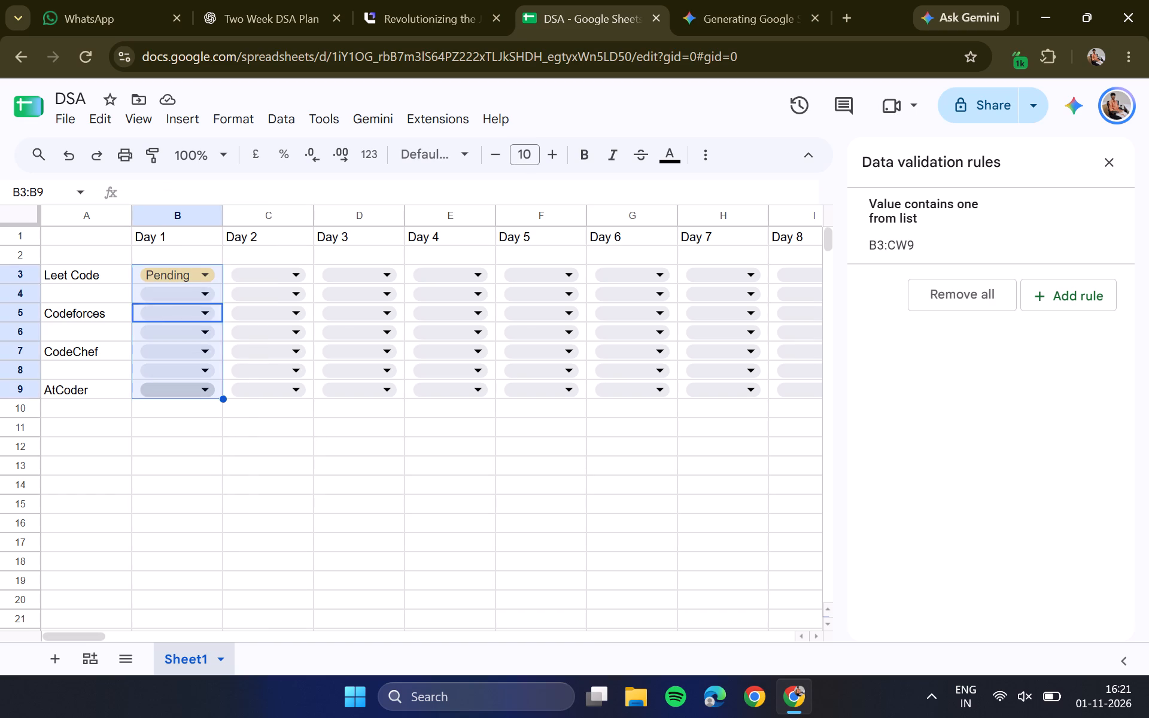
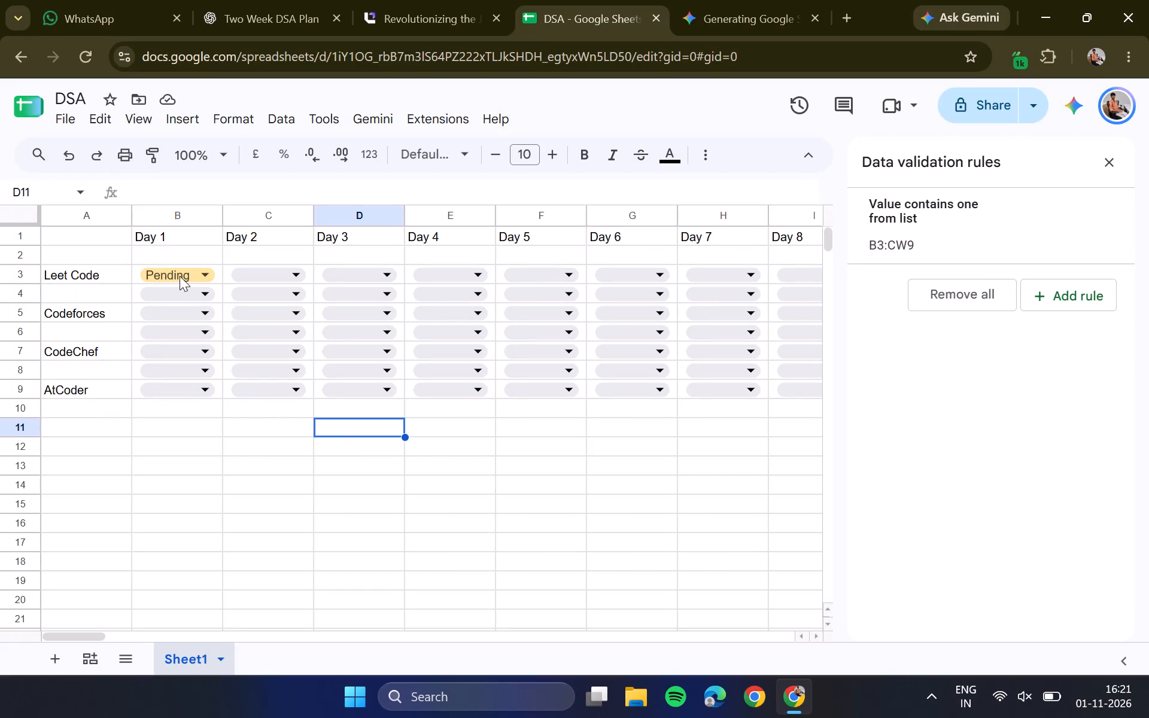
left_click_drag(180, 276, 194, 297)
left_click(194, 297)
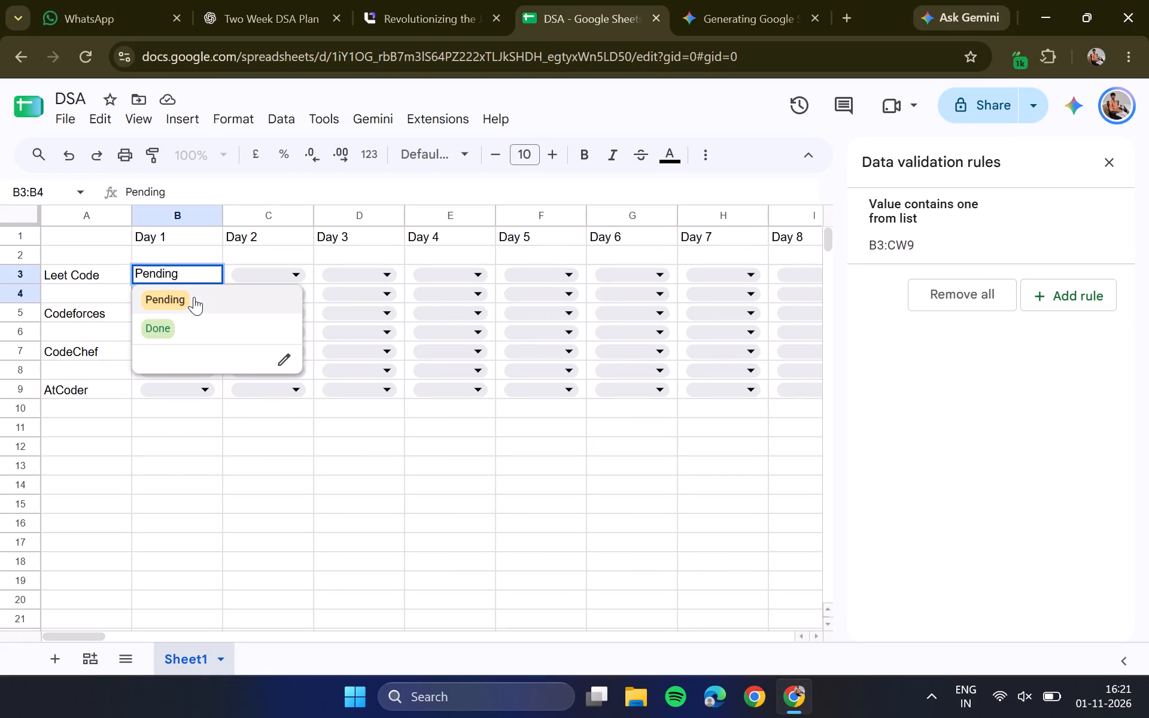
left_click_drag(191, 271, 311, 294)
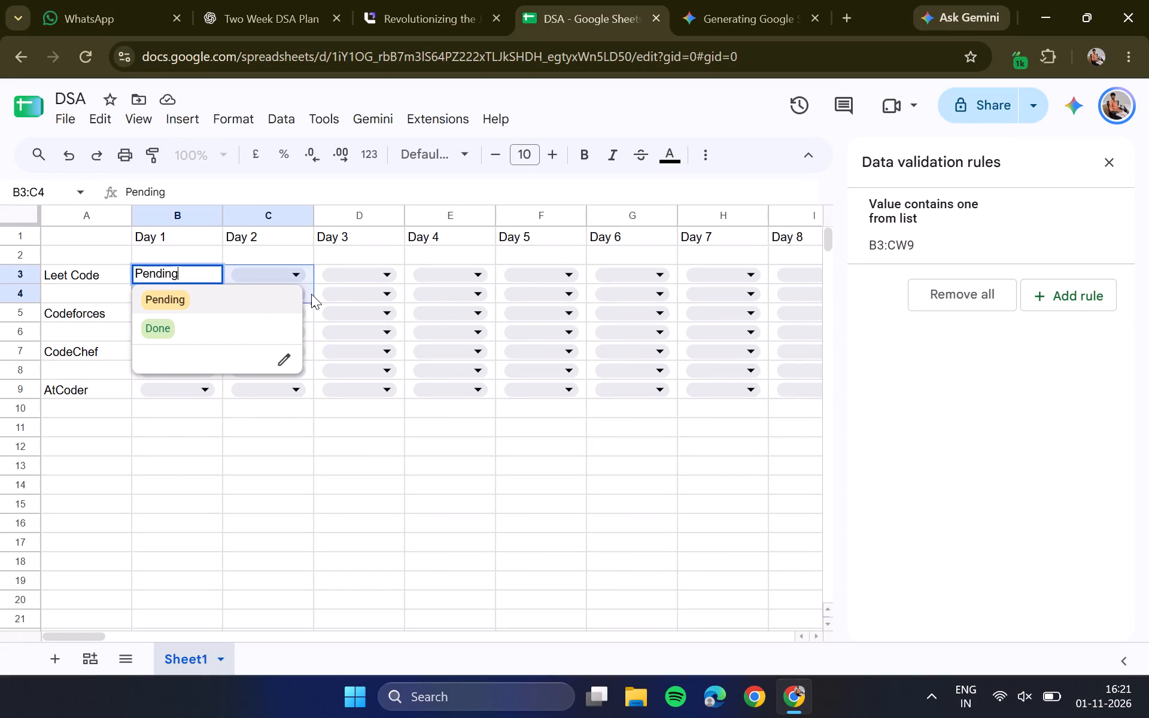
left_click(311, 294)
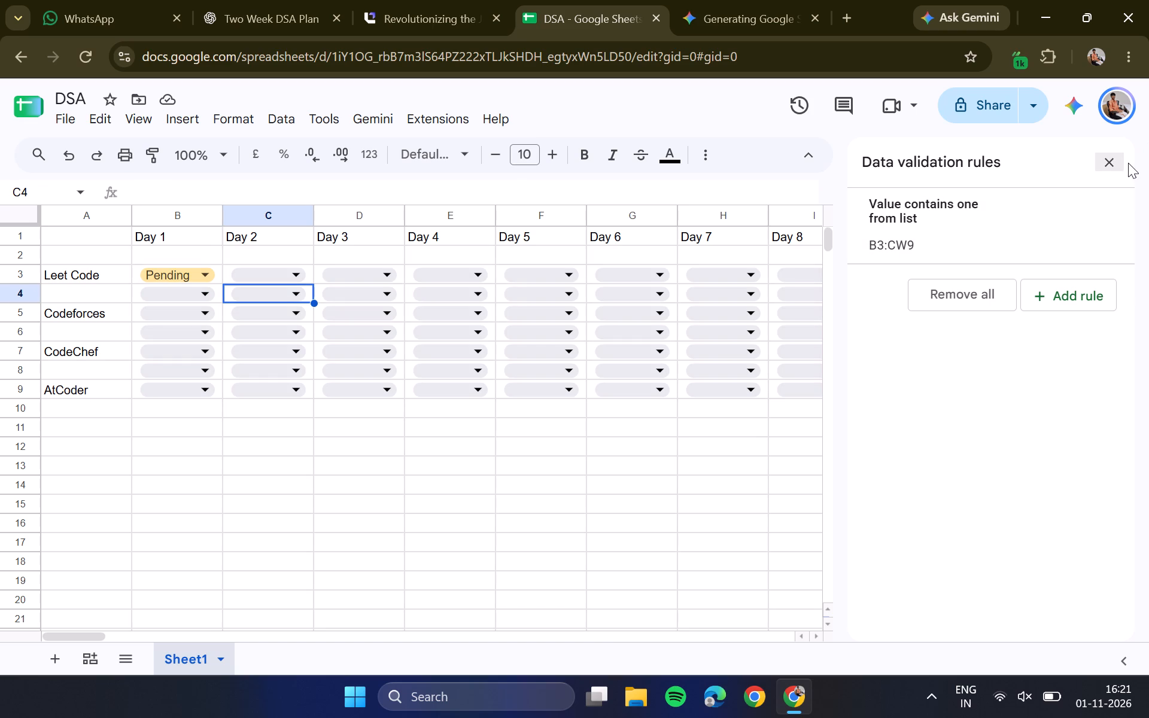
Close the data validation rules and clear the drop-downs from the blank spacer rows 4, 6 and 8.
left_click(1111, 158)
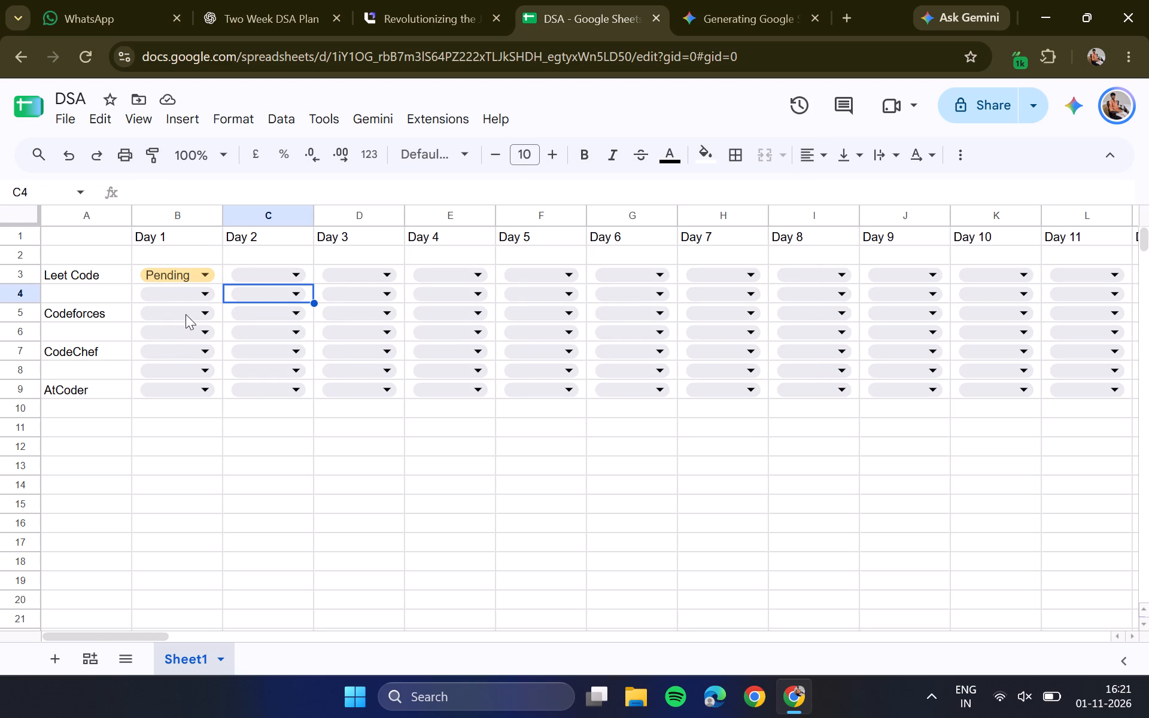
left_click(17, 297)
key("Delete")
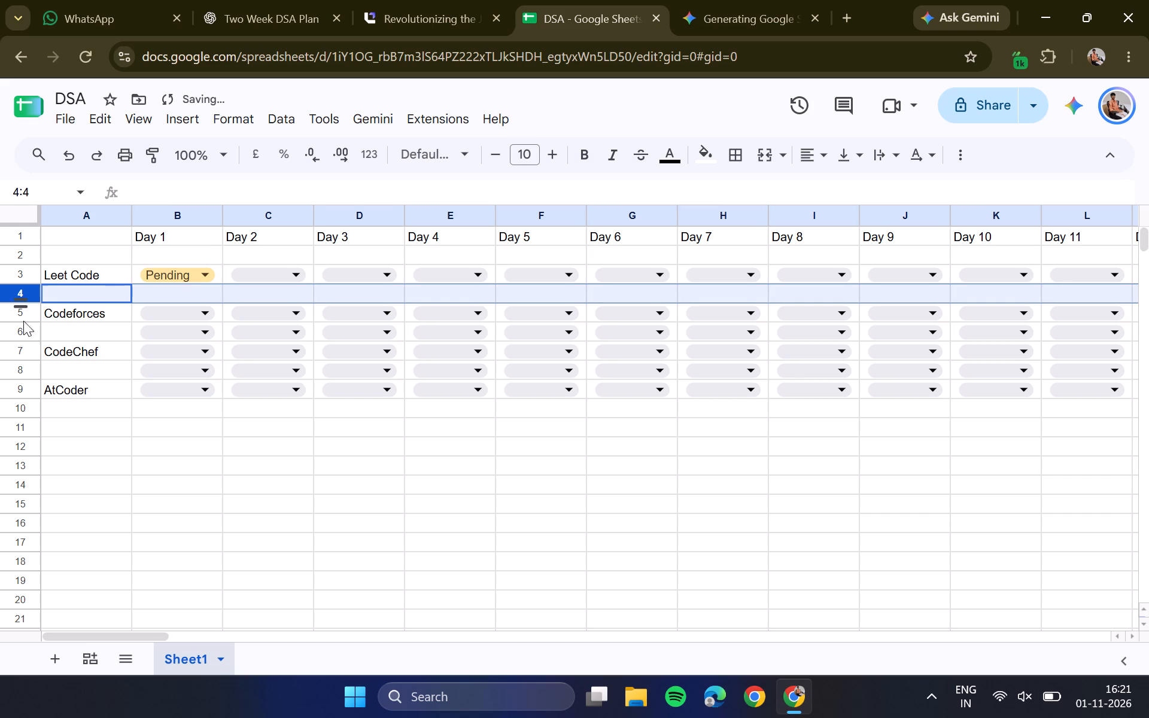
left_click(20, 334)
key("Delete")
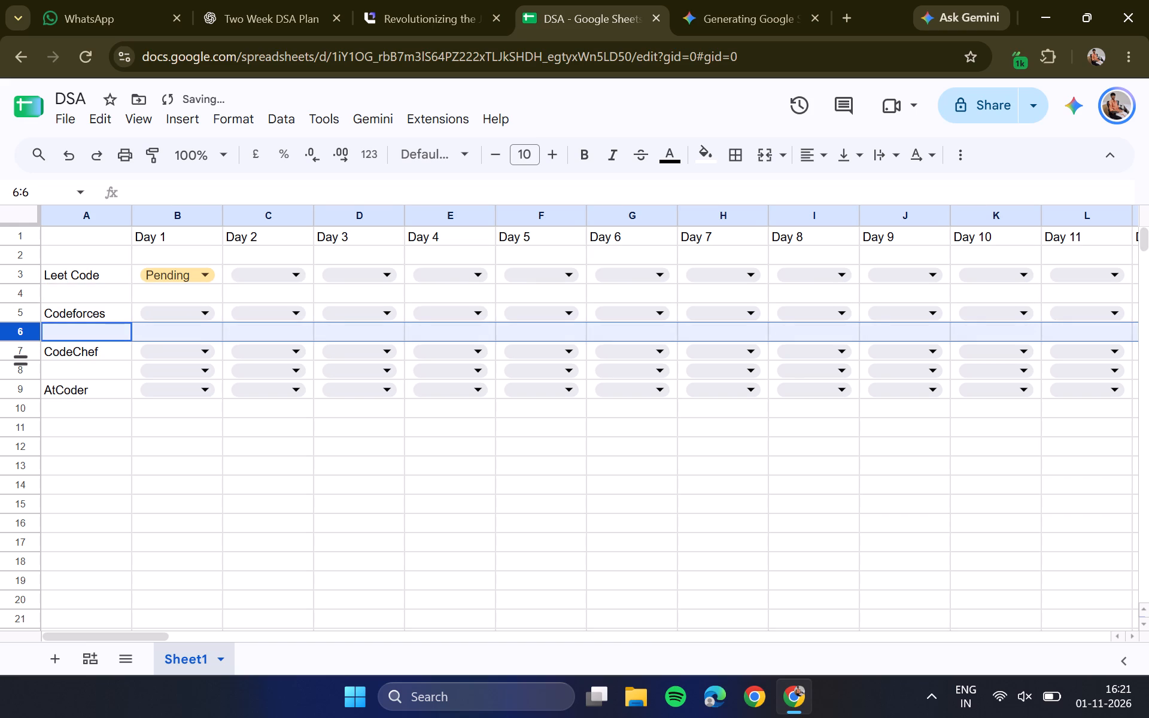
left_click(19, 367)
key("Delete")
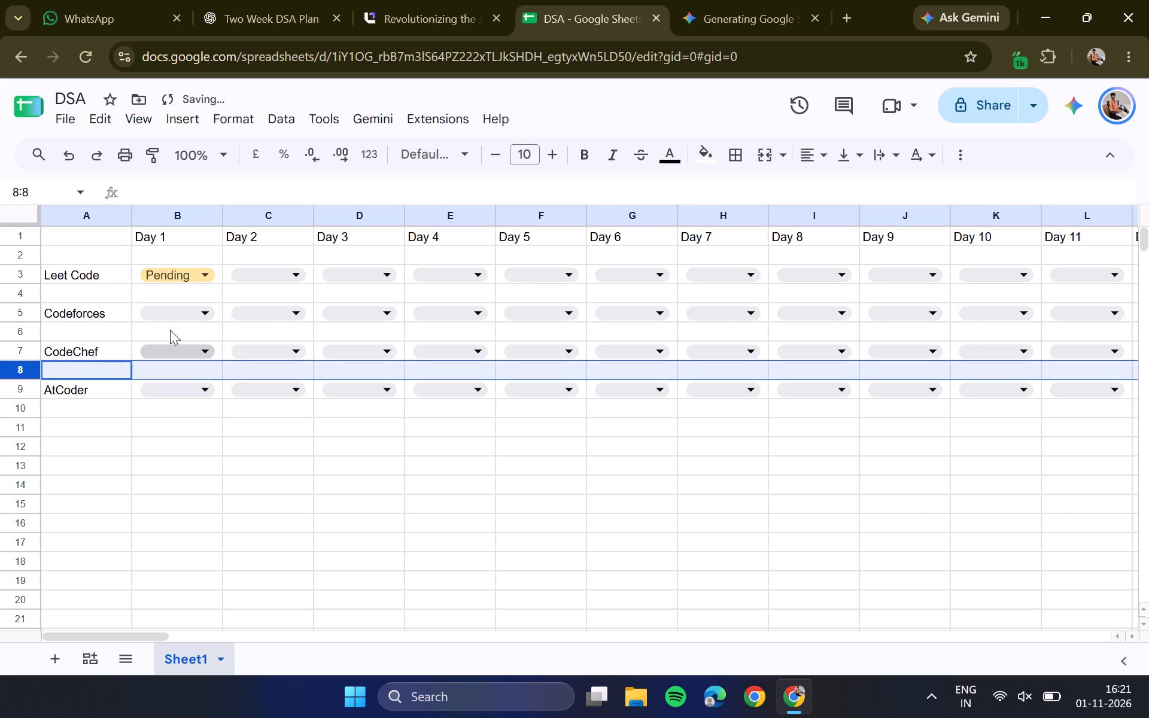
Set the Day 1 status cells for Codeforces, CodeChef and AtCoder to Pending.
left_click(182, 318)
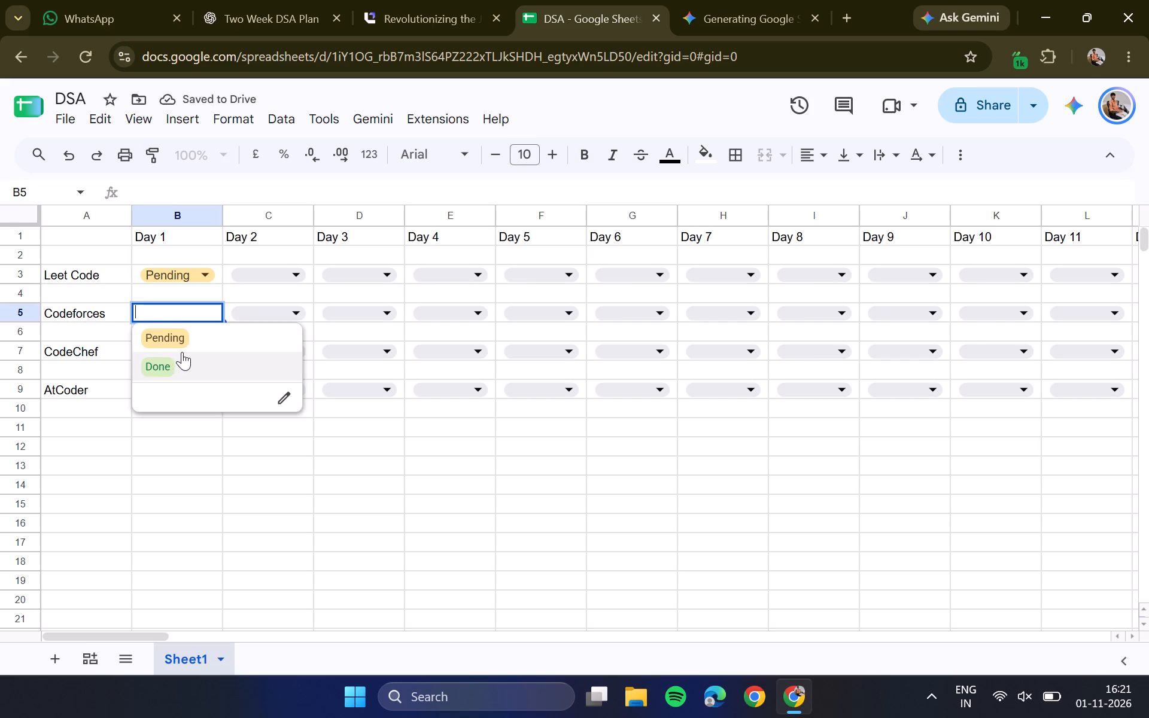
left_click(184, 347)
left_click(184, 347)
left_click(183, 367)
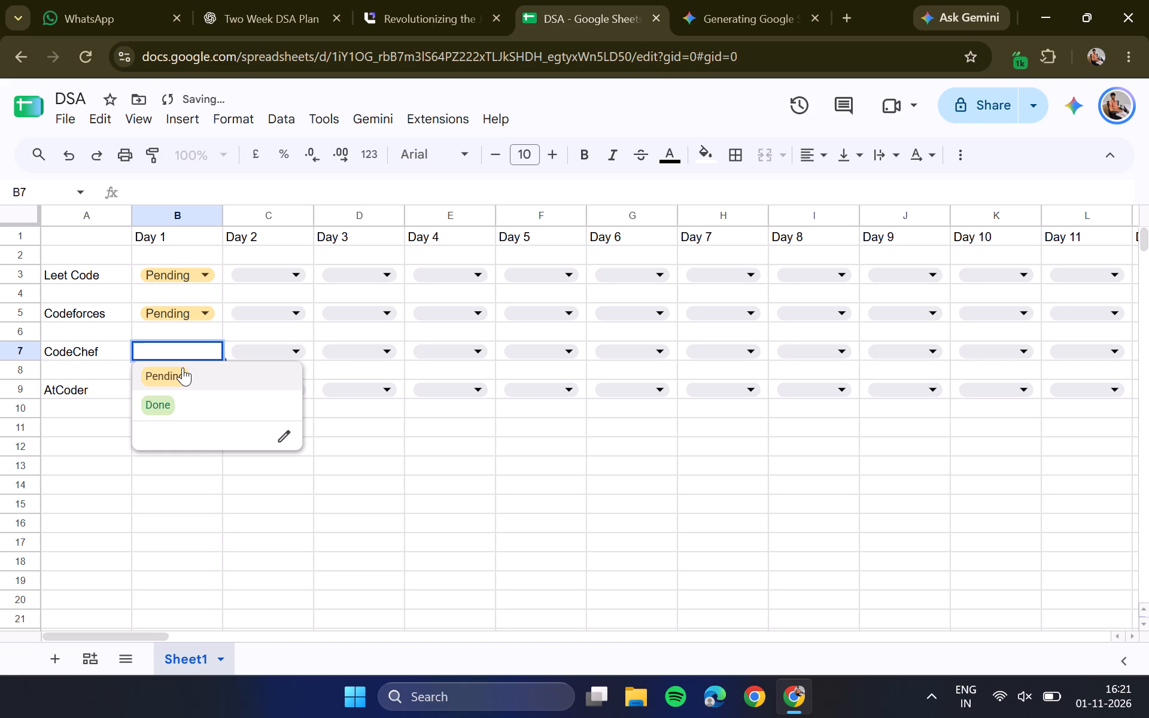
left_click(177, 389)
left_click(179, 410)
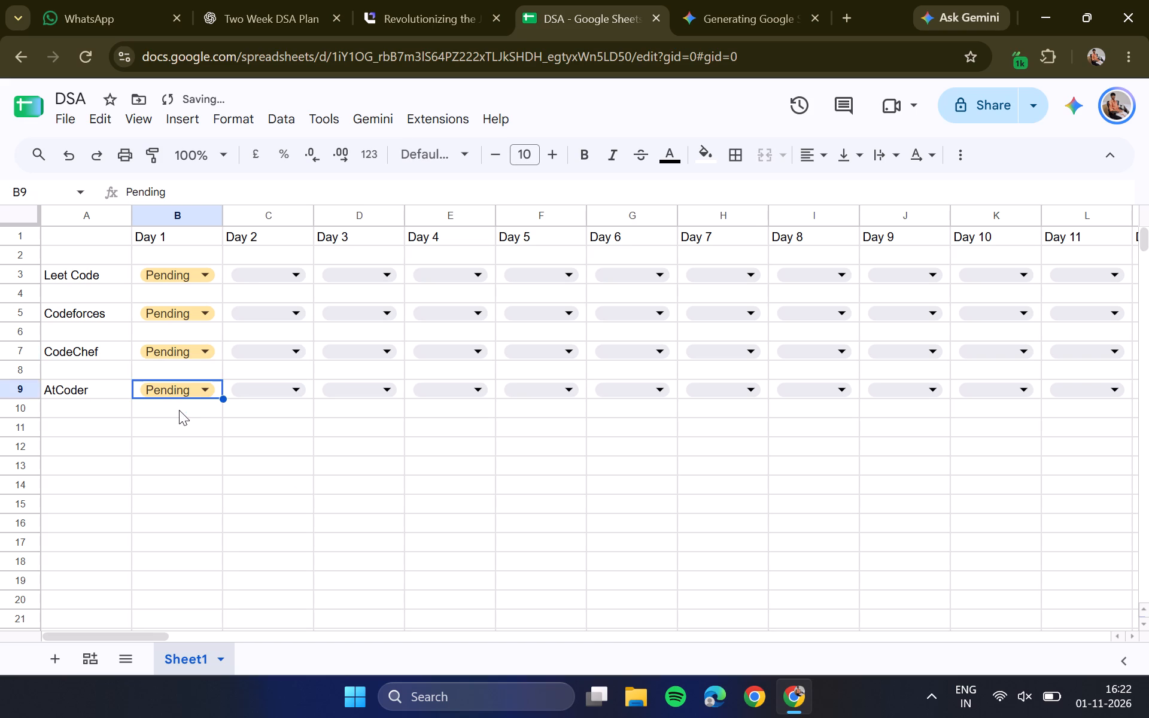
Clear the empty drop-downs from the Day 2 to Day 100 status cells, range C3:CW9.
left_click(244, 278)
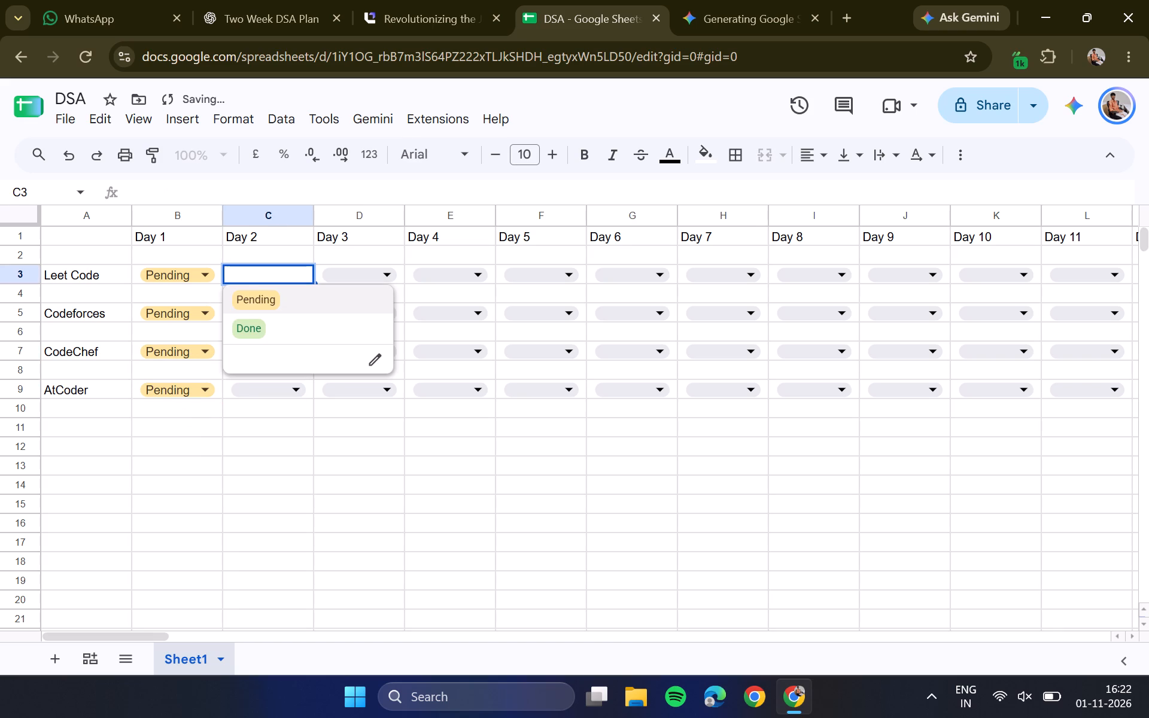
key("Right")
left_click(270, 257)
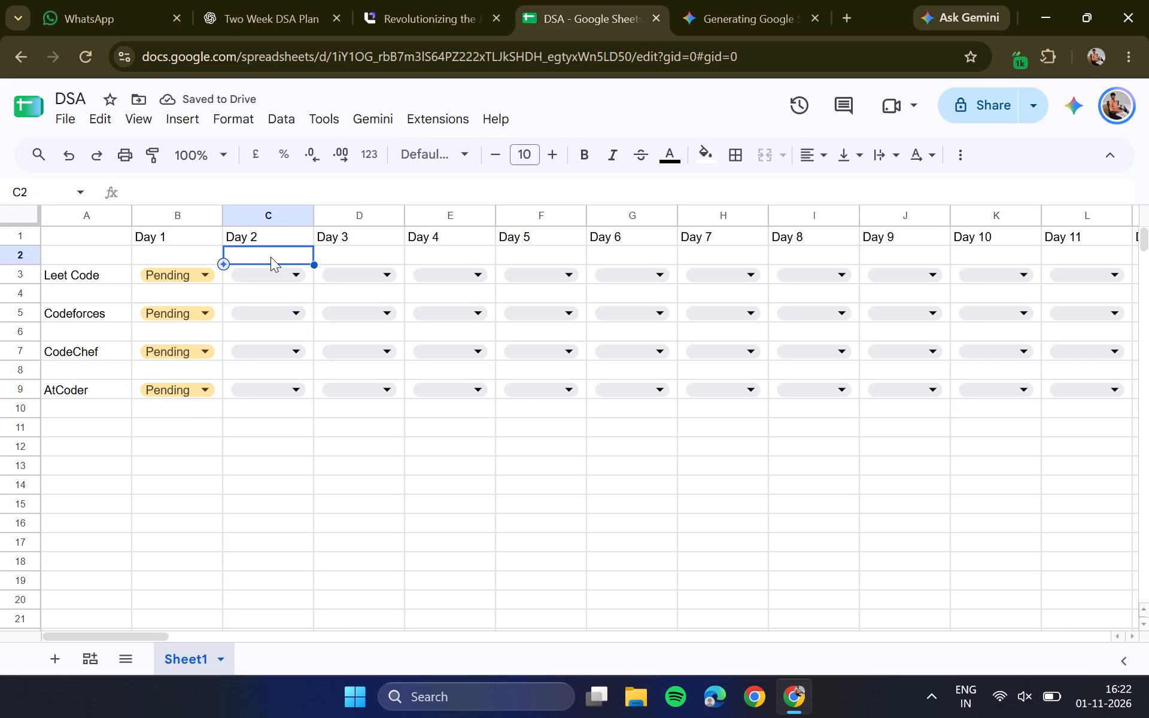
key("shift+Down")
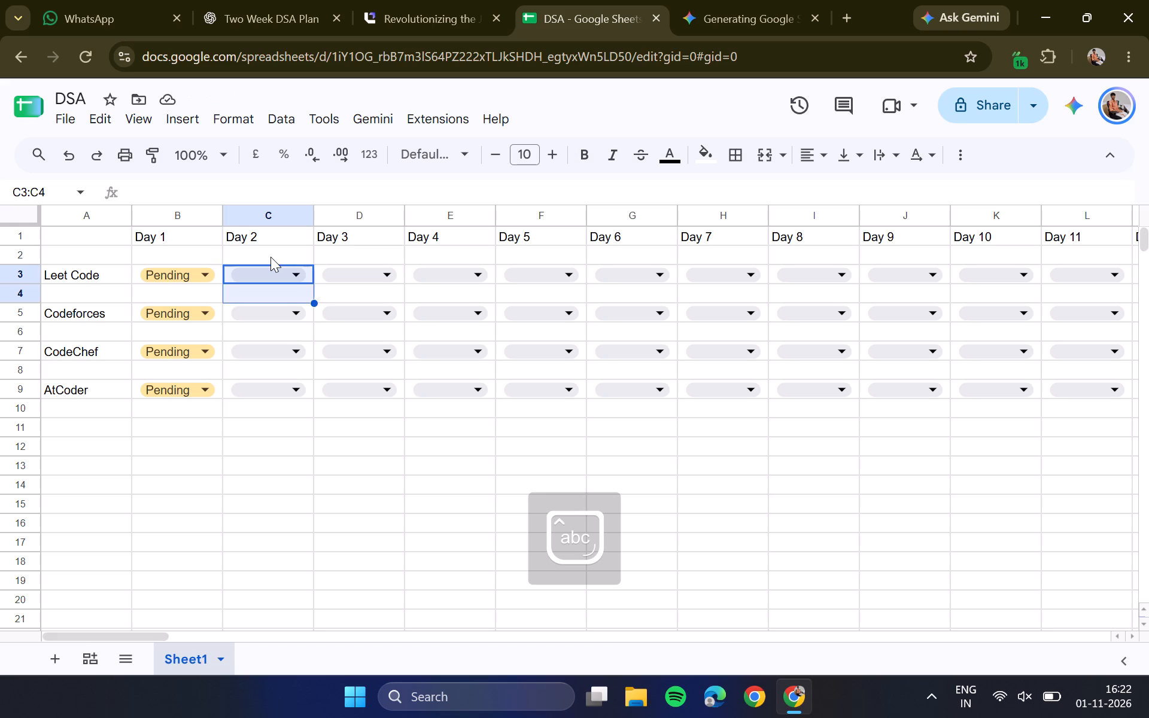
key("shift+Down")
key("shift+Down")
key("shift+Down")
key("shift+Down")
key("shift+Down")
key("shift+Right")
key("shift+Right")
key("shift+Right")
key("shift+Right")
key("shift+Right")
key("shift+Right")
key("shift+Right")
key("shift+Right")
key("shift+Right")
key("shift+Right")
key("shift+Right")
key("shift+Right")
key("shift+Right")
key("shift+Right")
key("shift+Right")
key("shift+Right")
key("shift+Right")
key("shift+Right")
key("shift+Right")
key("shift+Right")
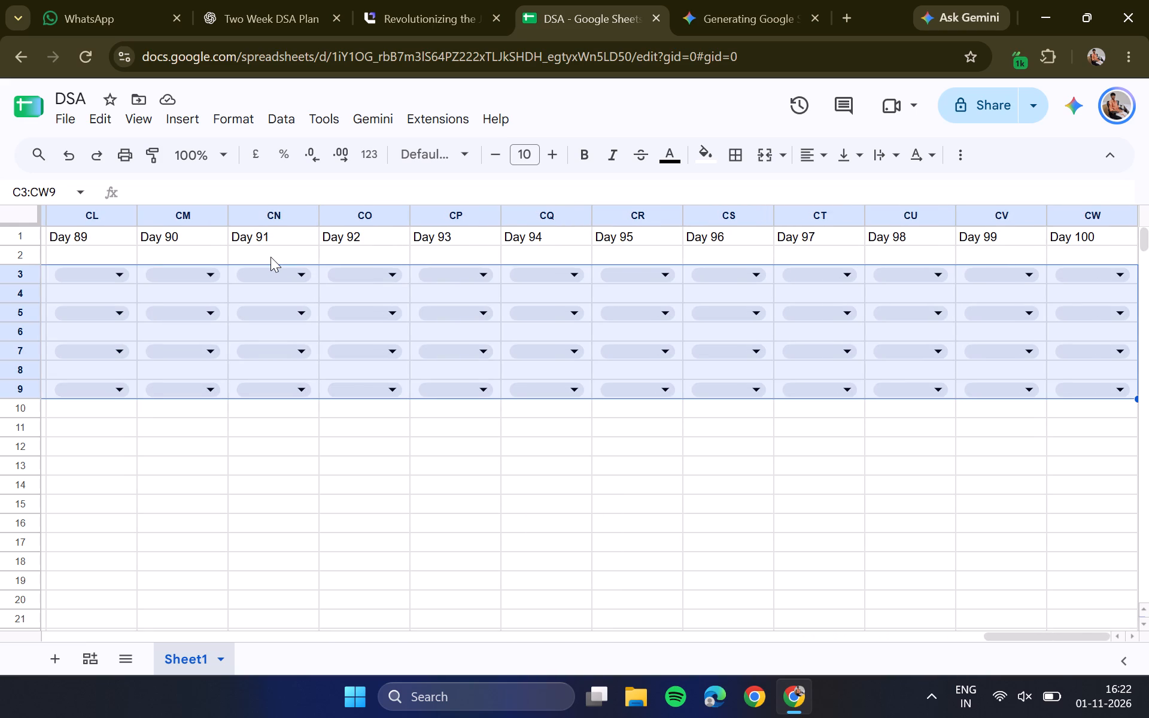
key("Delete")
Copy the Day 1 status cells B3:B9 and paste them into the Day 2 column starting at C3.
scroll(205, 350, "right", 20)
scroll(205, 350, "right", 1)
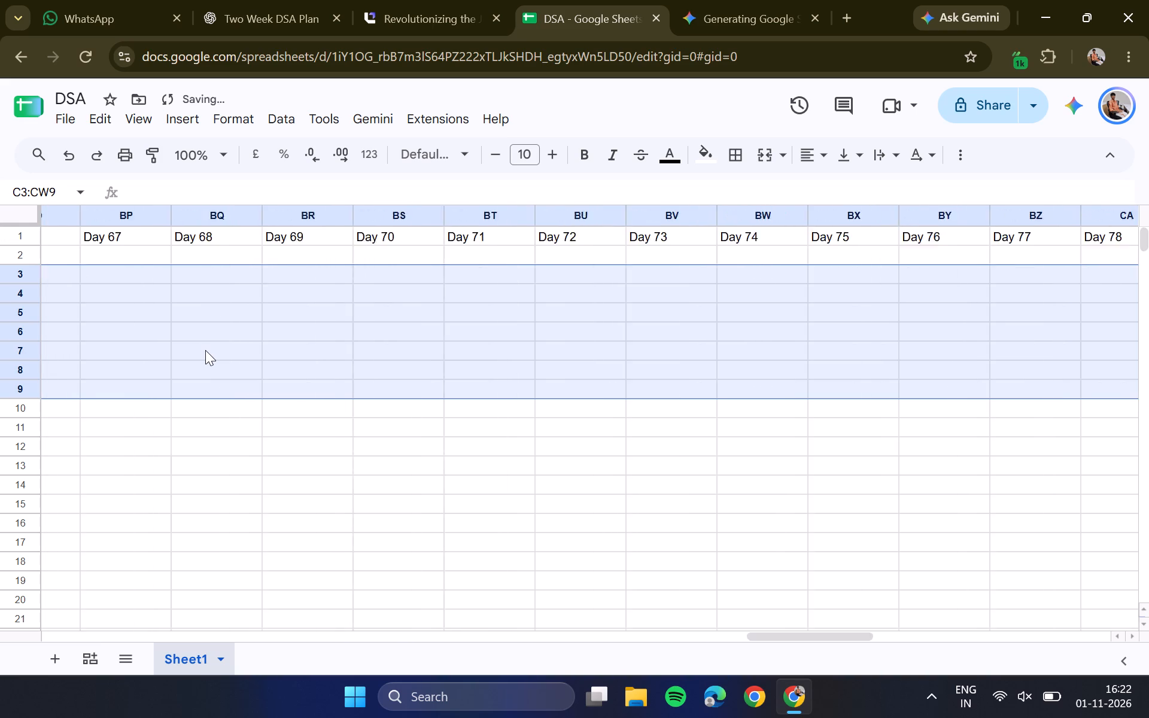
scroll(205, 350, "right", 11)
scroll(205, 350, "right", 20)
scroll(205, 350, "right", 20)
scroll(205, 350, "right", 2)
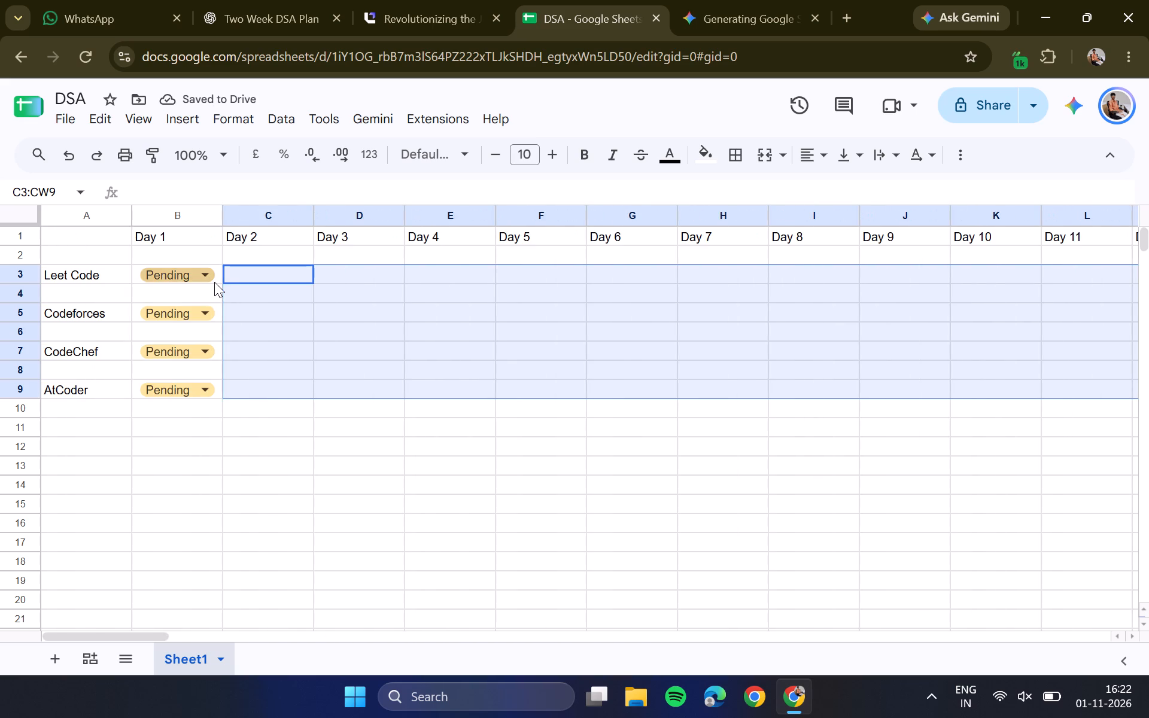
left_click(214, 282)
key("Right")
key("Right")
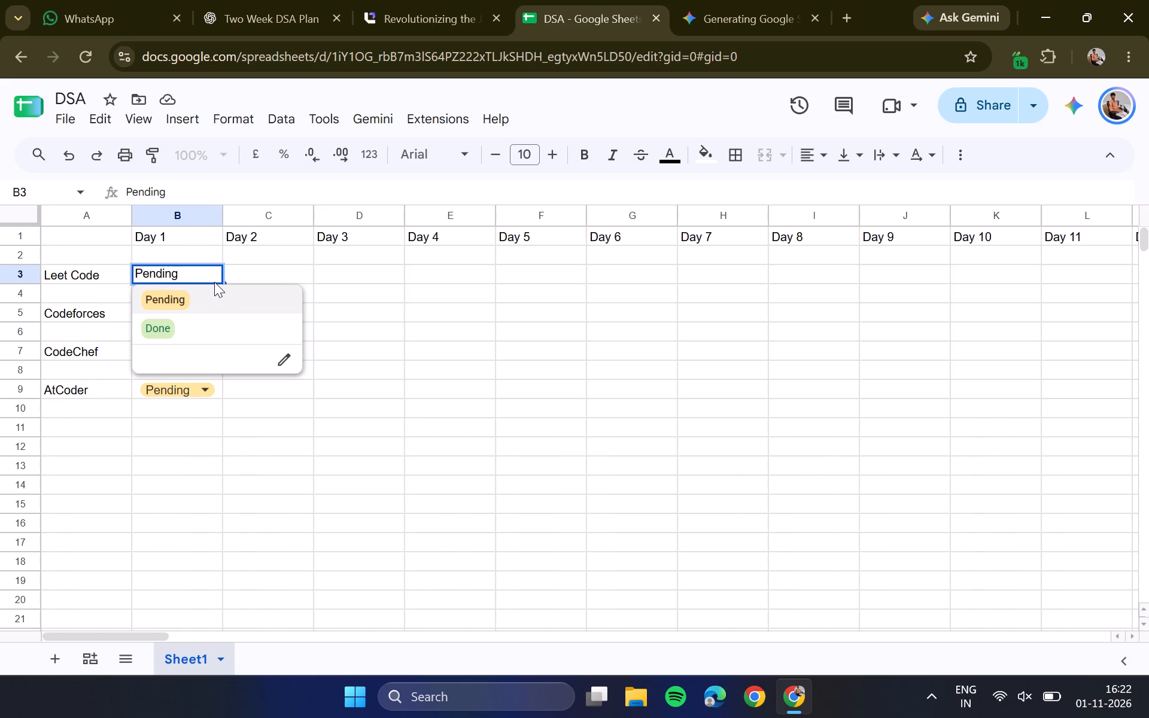
key("Escape")
key("Right")
key("Left")
key("shift+Down")
key("shift+Down")
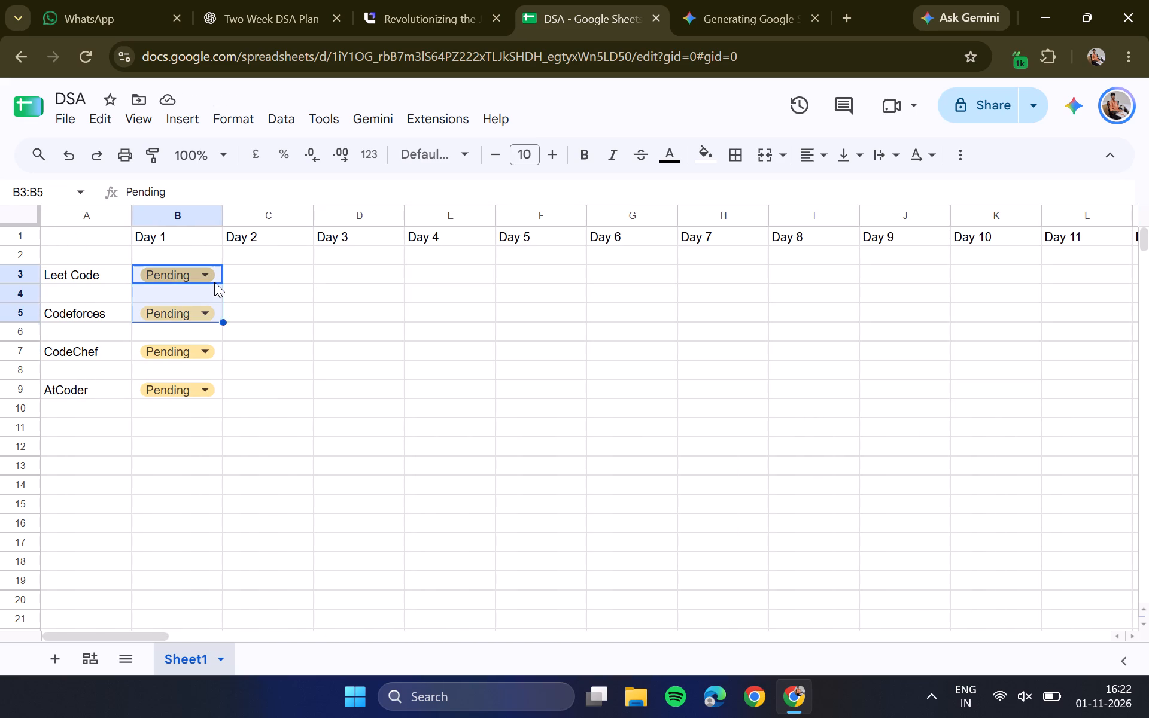
key("shift+Down")
key("shift+Down")
key("shift+Down")
key("shift+Down")
key("ctrl+c")
key("Right")
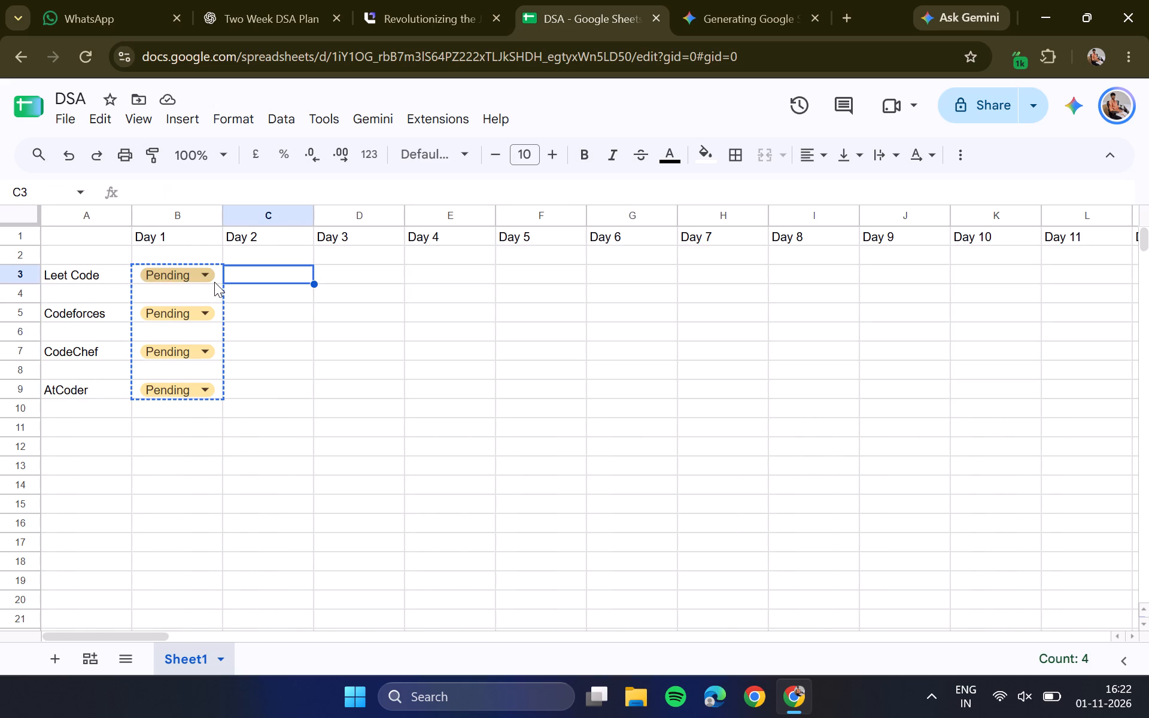
key("shift+Down")
key("shift+Down")
key("shift+Down")
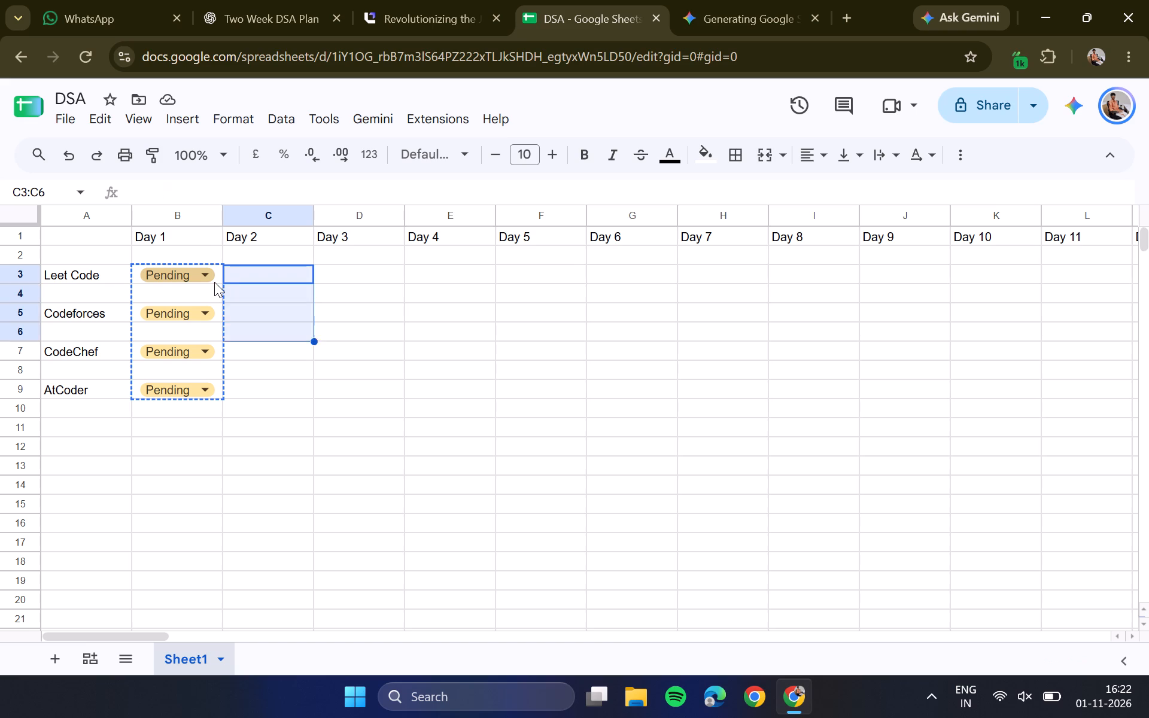
key("shift+Down")
key("shift+Down")
key("shift+Down")
key("Right")
left_click(244, 277)
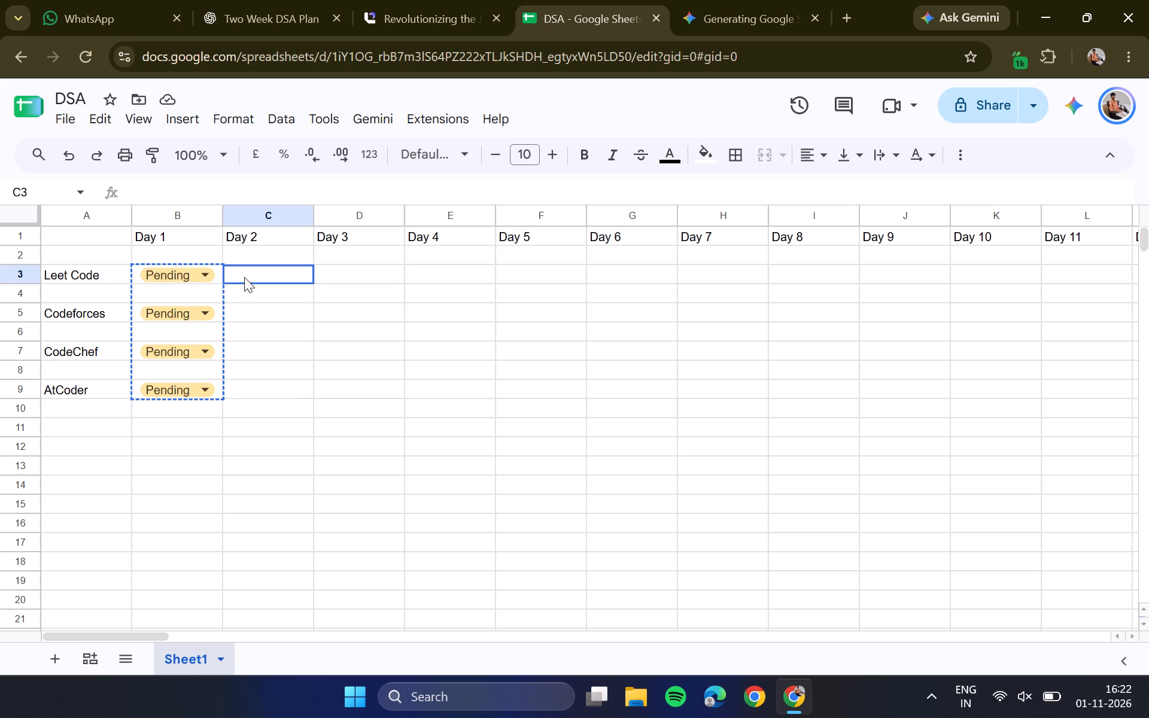
key("ctrl+v")
Paste the copied Pending status cells into each column from Day 3 to Day 10, starting at row 3.
left_click(349, 275)
key("ctrl+v")
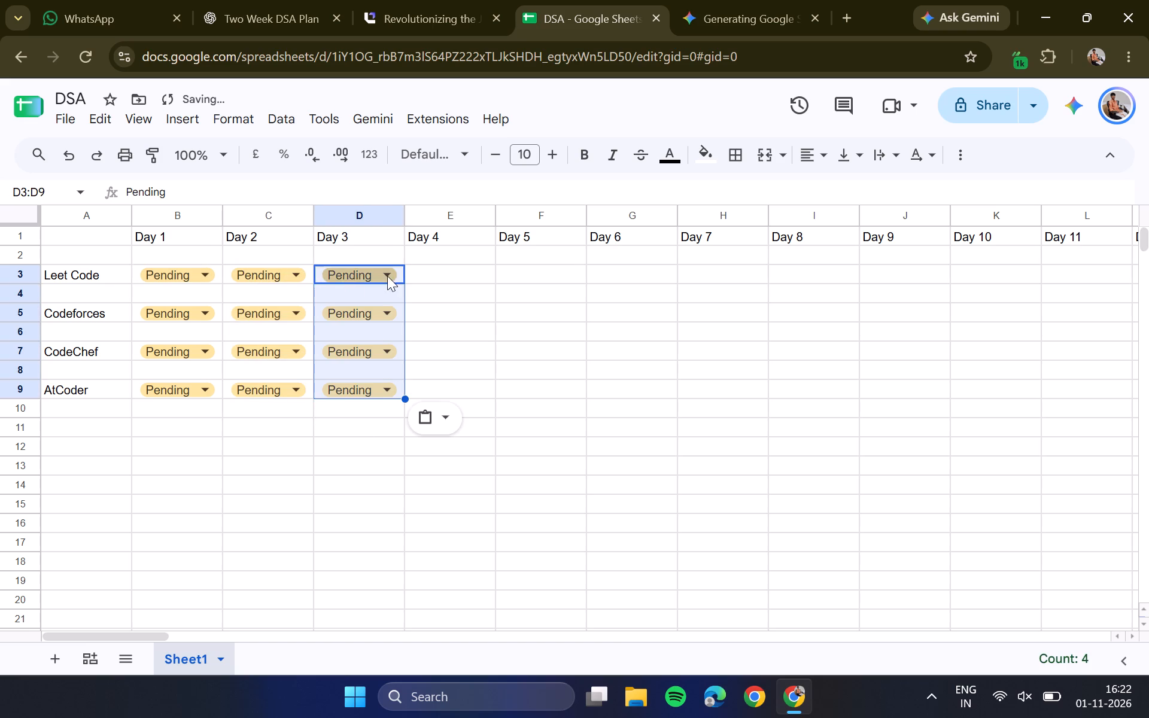
left_click(424, 278)
key("ctrl+v")
left_click(522, 277)
key("ctrl+v")
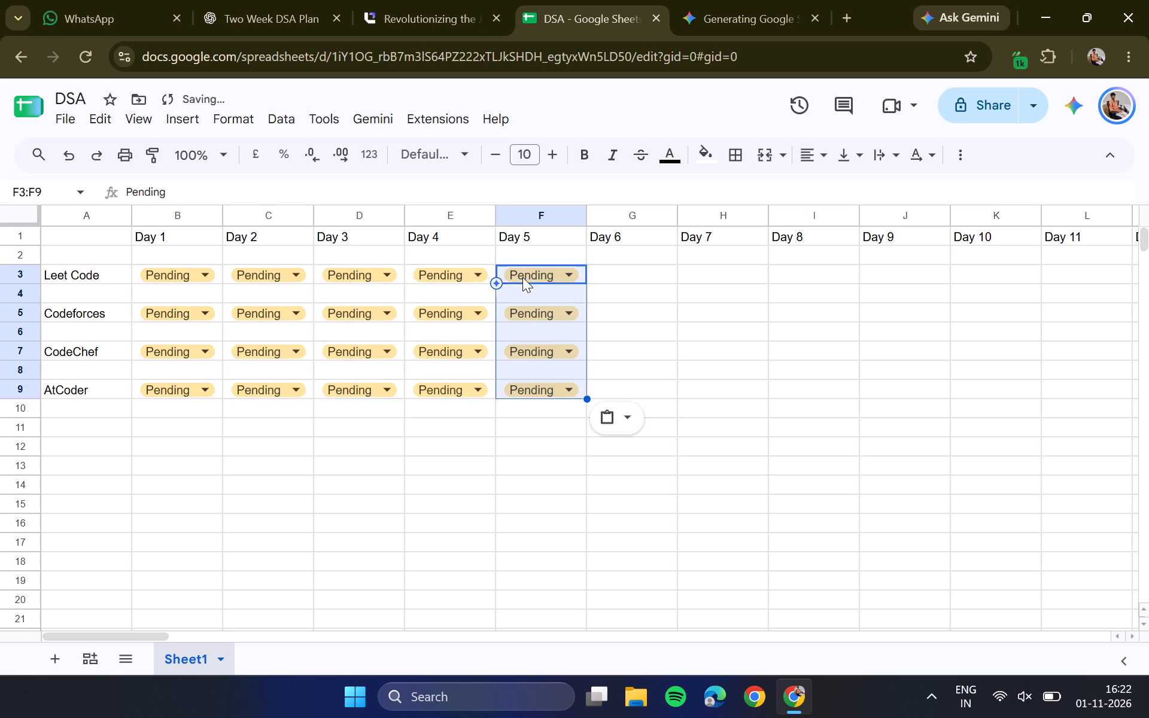
left_click(601, 275)
key("ctrl+v")
left_click(723, 275)
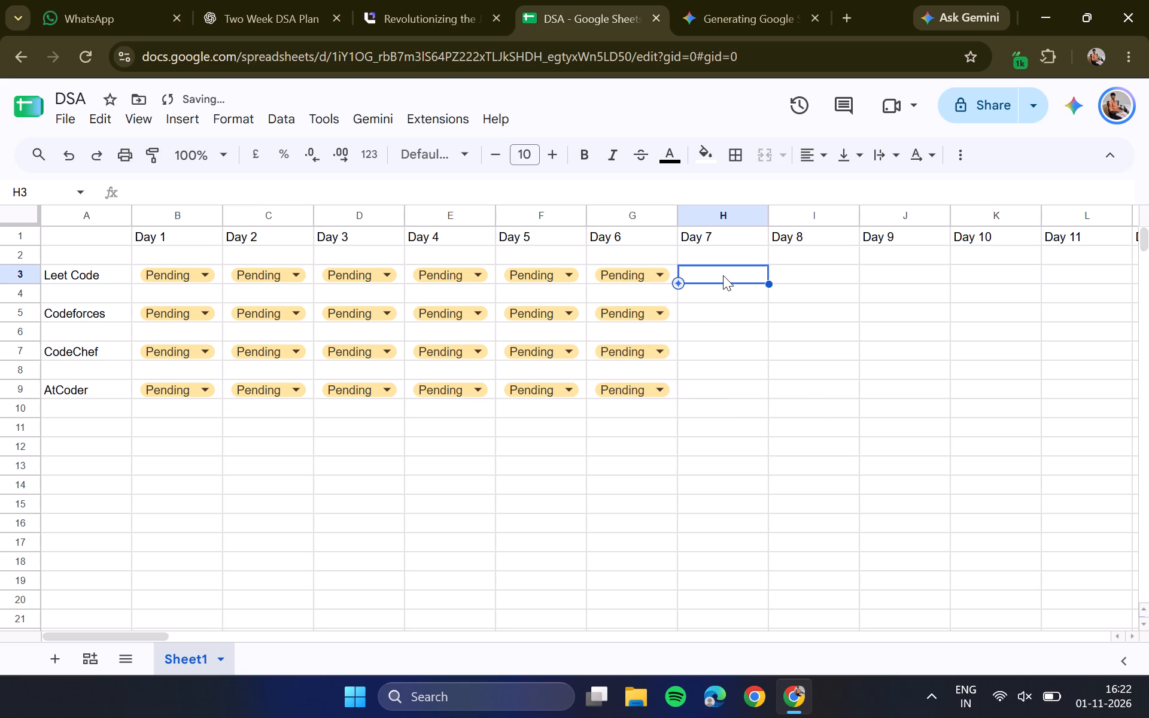
key("ctrl+v")
left_click(803, 277)
key("ctrl+v")
left_click(882, 279)
key("ctrl+v")
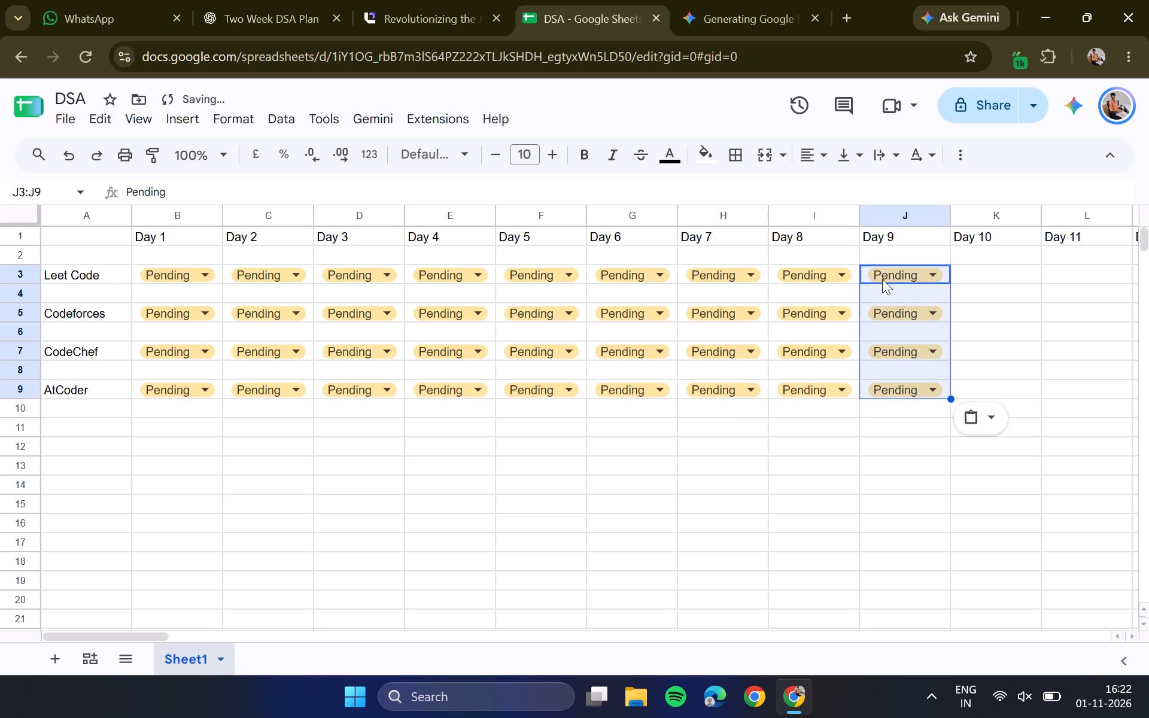
left_click(977, 271)
key("ctrl+v")
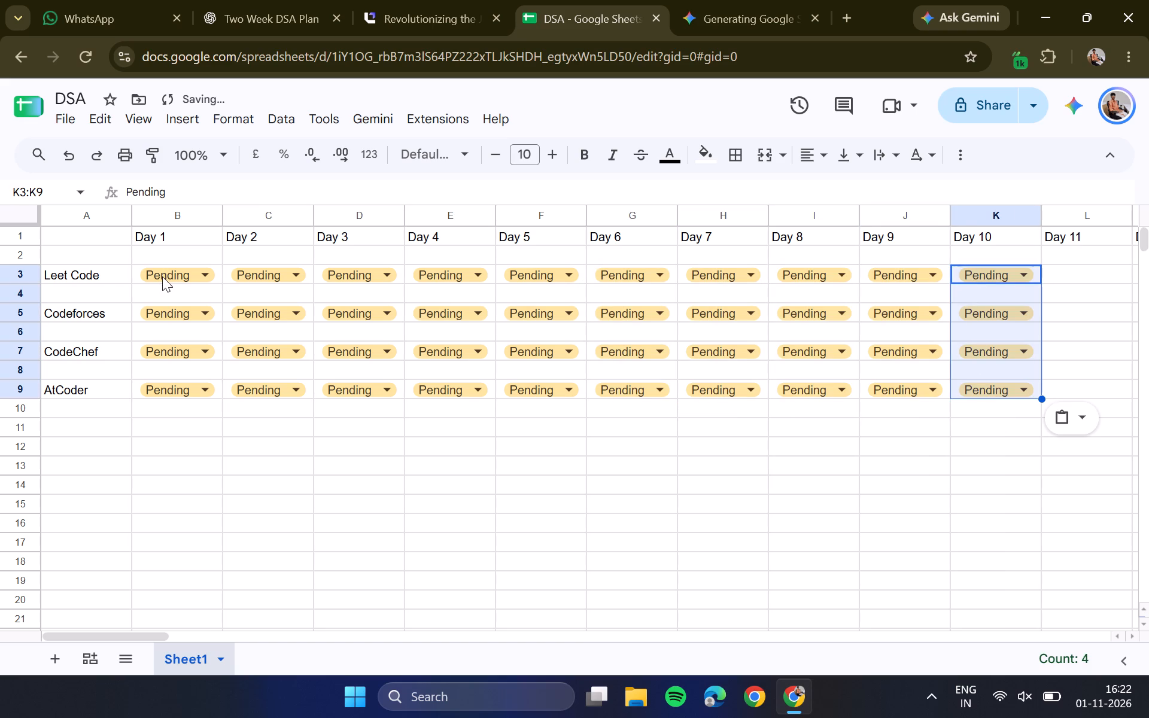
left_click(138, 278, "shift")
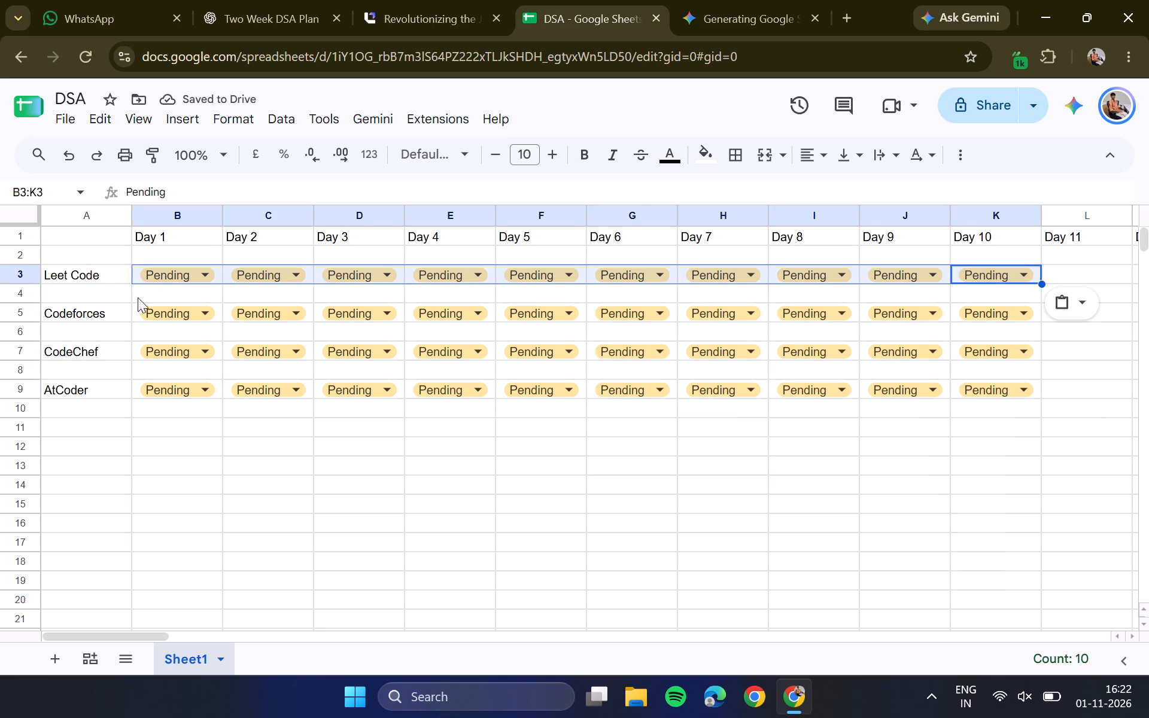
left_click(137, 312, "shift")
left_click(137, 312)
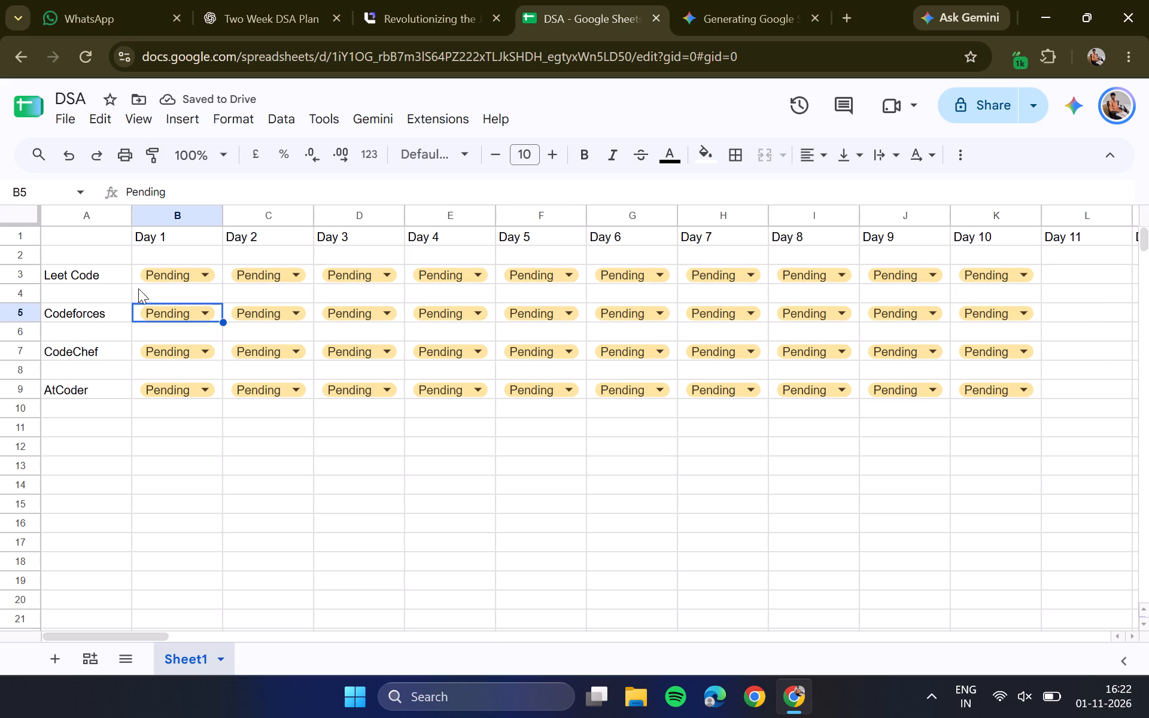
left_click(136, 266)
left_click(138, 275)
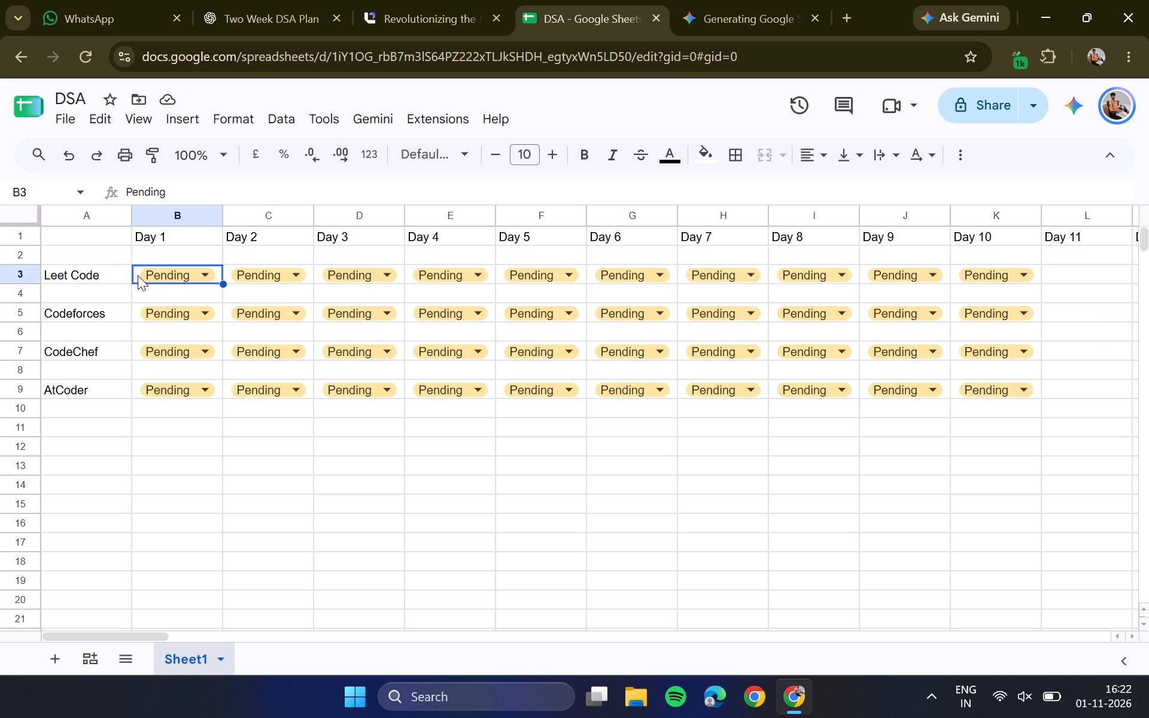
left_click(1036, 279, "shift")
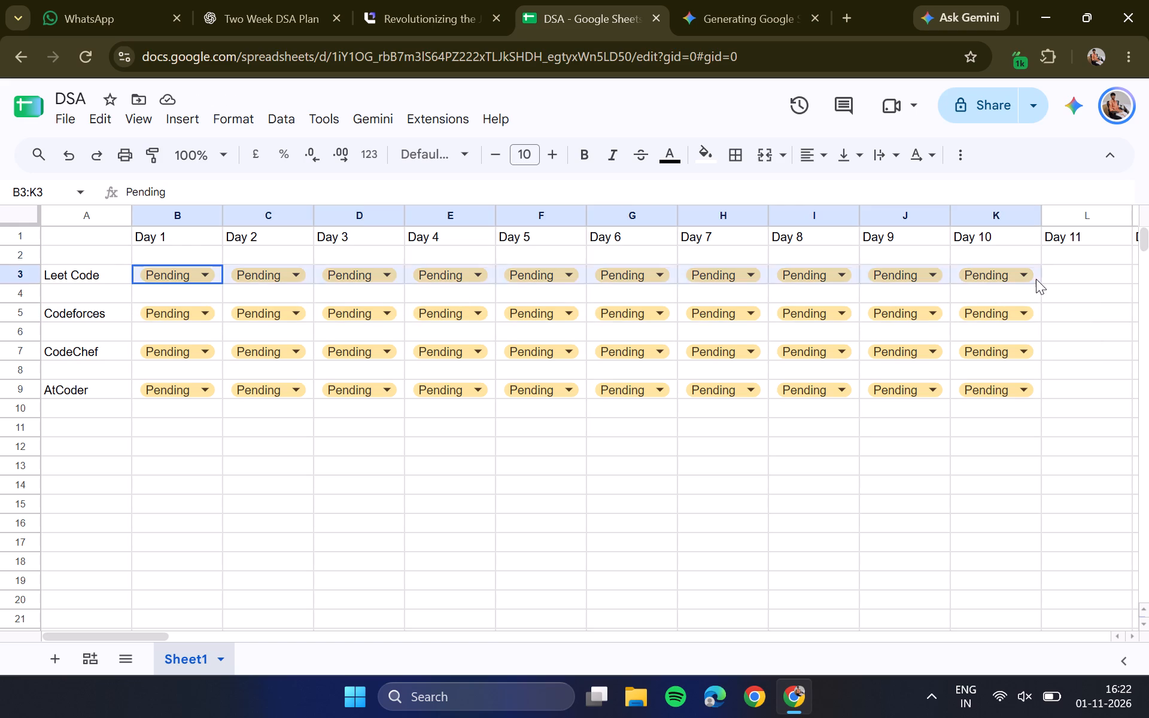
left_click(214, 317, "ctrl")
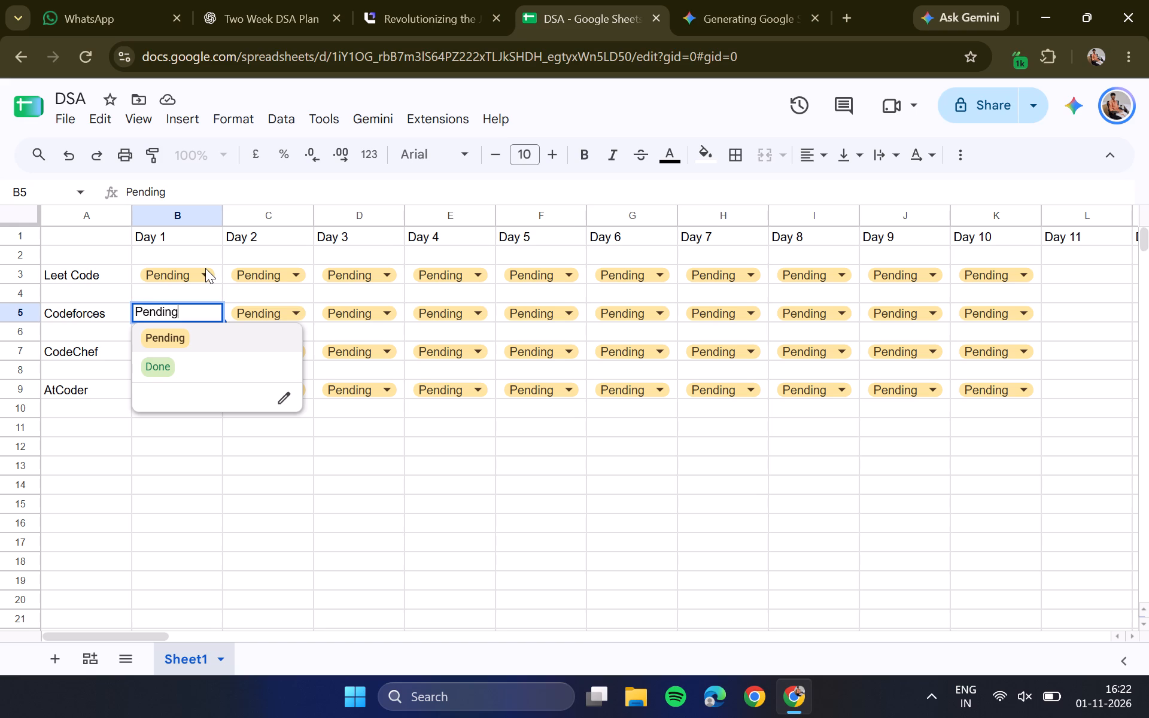
Copy the Pending status block B3:L9 and paste it at L3 to fill Days 11 to 20.
left_click(1072, 270)
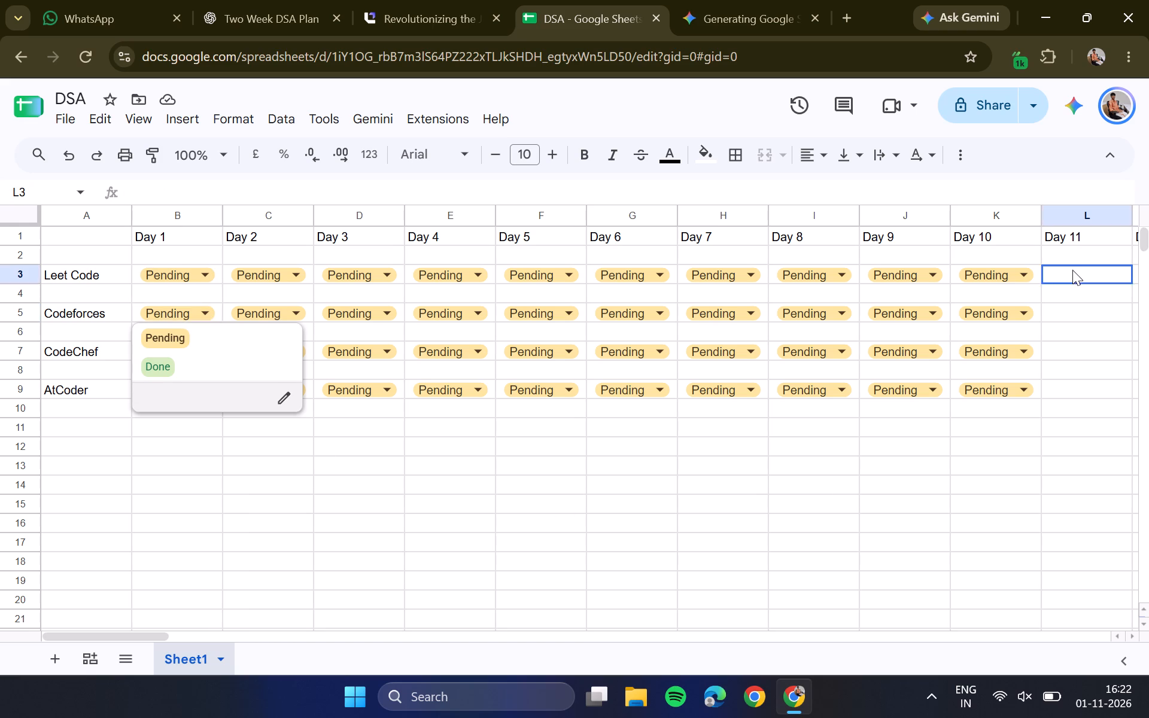
left_click_drag(1072, 270, 115, 393)
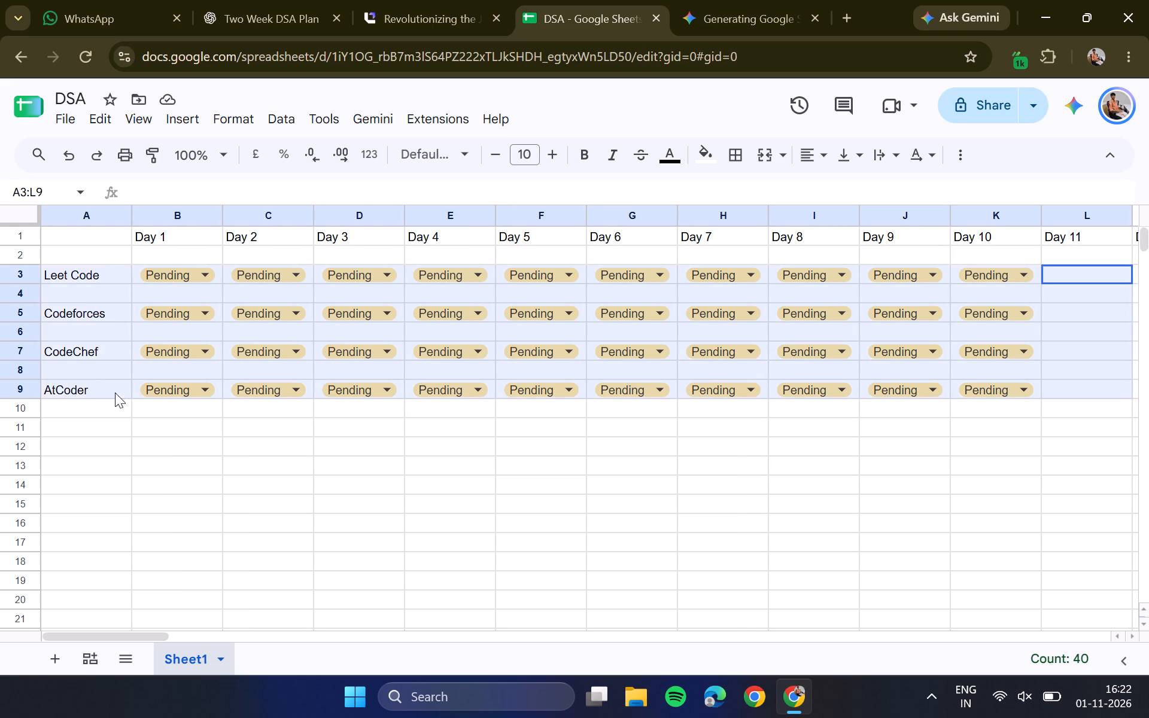
left_click_drag(115, 393, 138, 394)
key("ctrl+c")
key("Right")
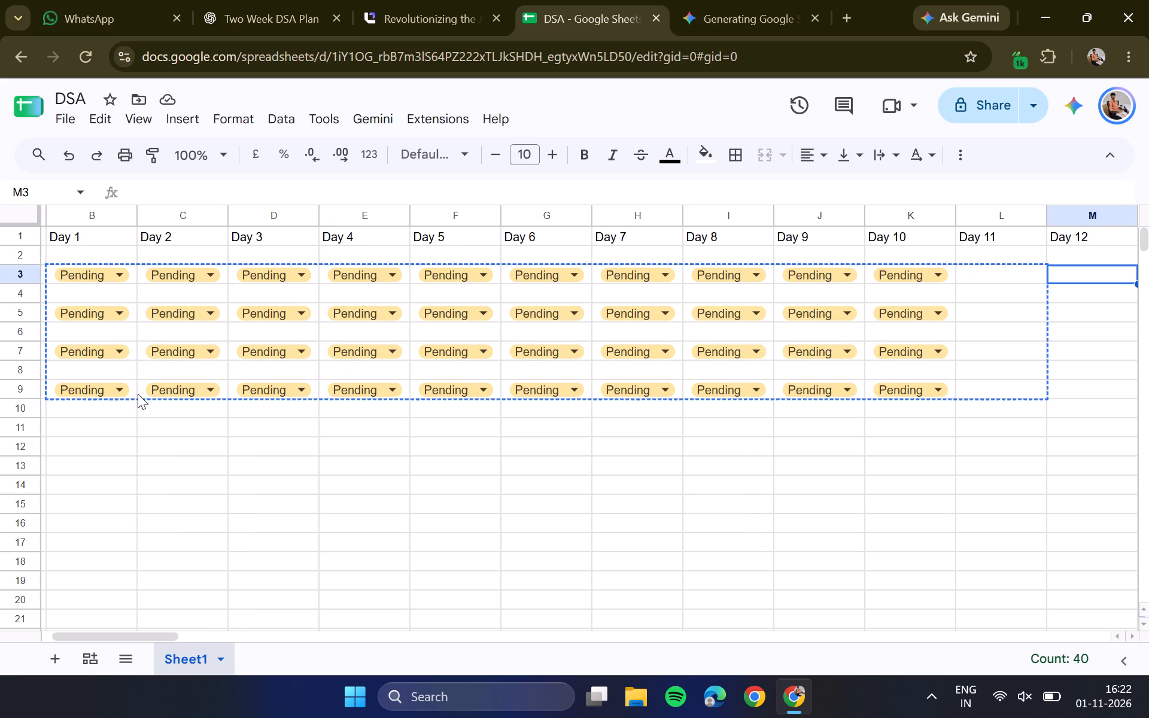
key("Left")
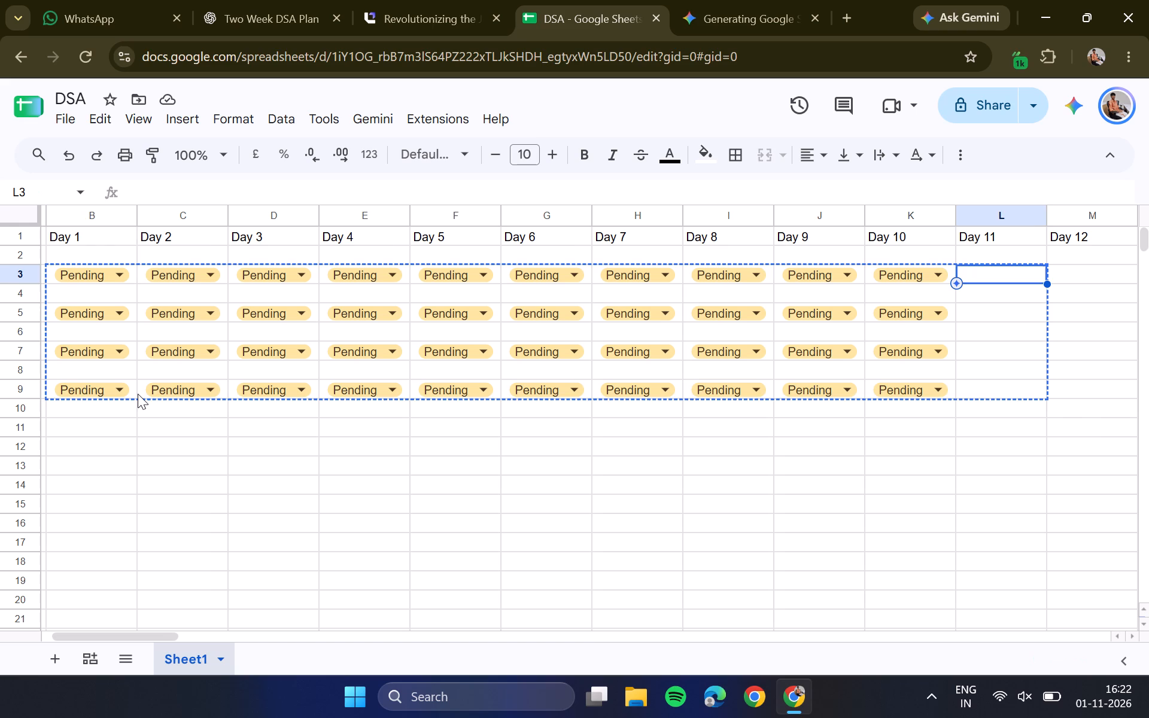
key("ctrl+v")
Paste the copied Pending block at V3 to fill Days 21 to 30.
key("Right")
key("Right")
key("Right")
key("Right")
key("Right")
key("Right")
key("Right")
key("Right")
key("Right")
key("Right")
key("Right")
key("Right")
key("Right")
key("Right")
key("Right")
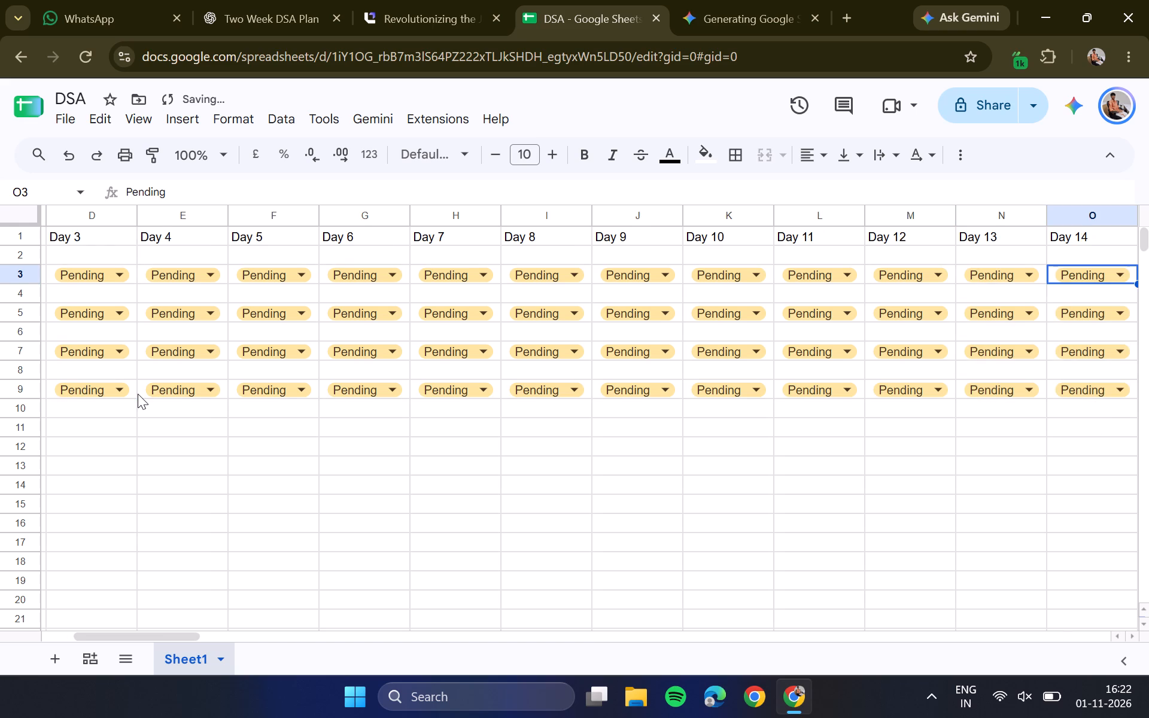
key("Left")
key("Left")
key("Left")
key("Left")
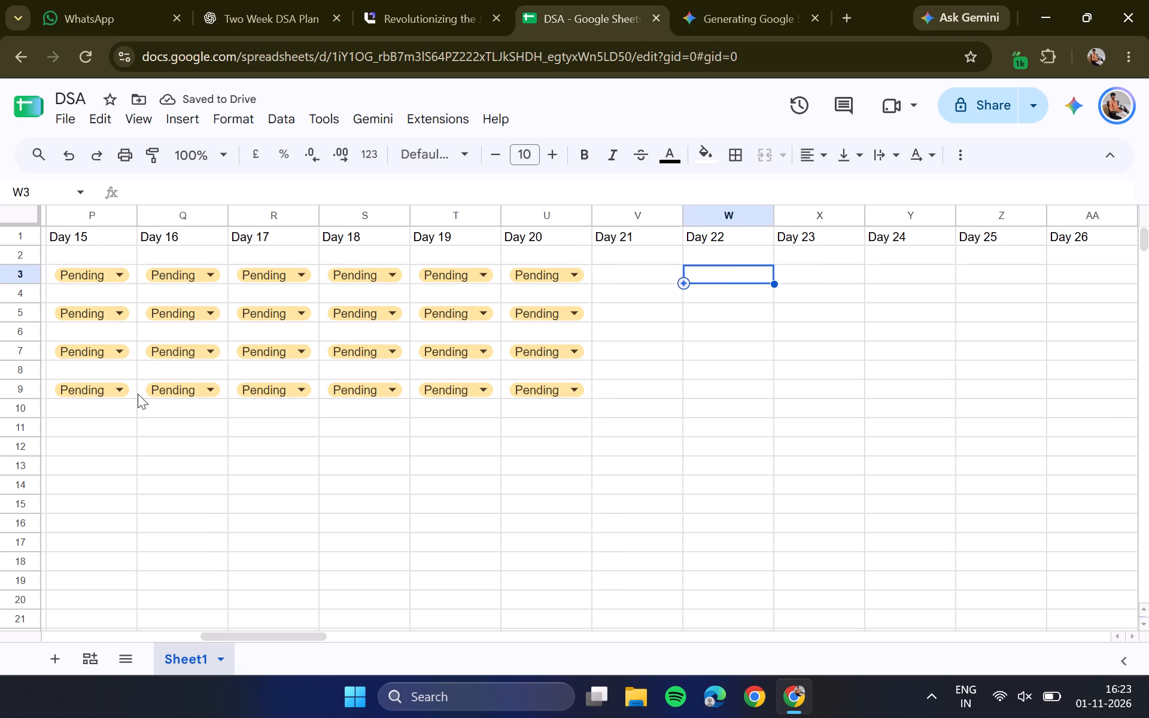
key("Left")
key("ctrl+v")
Paste the copied Pending block at AF3 to fill Days 31 to 40.
key("Right")
key("Right")
key("Right")
key("Right")
key("Right")
key("Right")
key("Right")
key("Right")
key("Right")
key("Right")
key("Right")
key("Right")
key("Right")
key("Right")
key("Right")
key("Right")
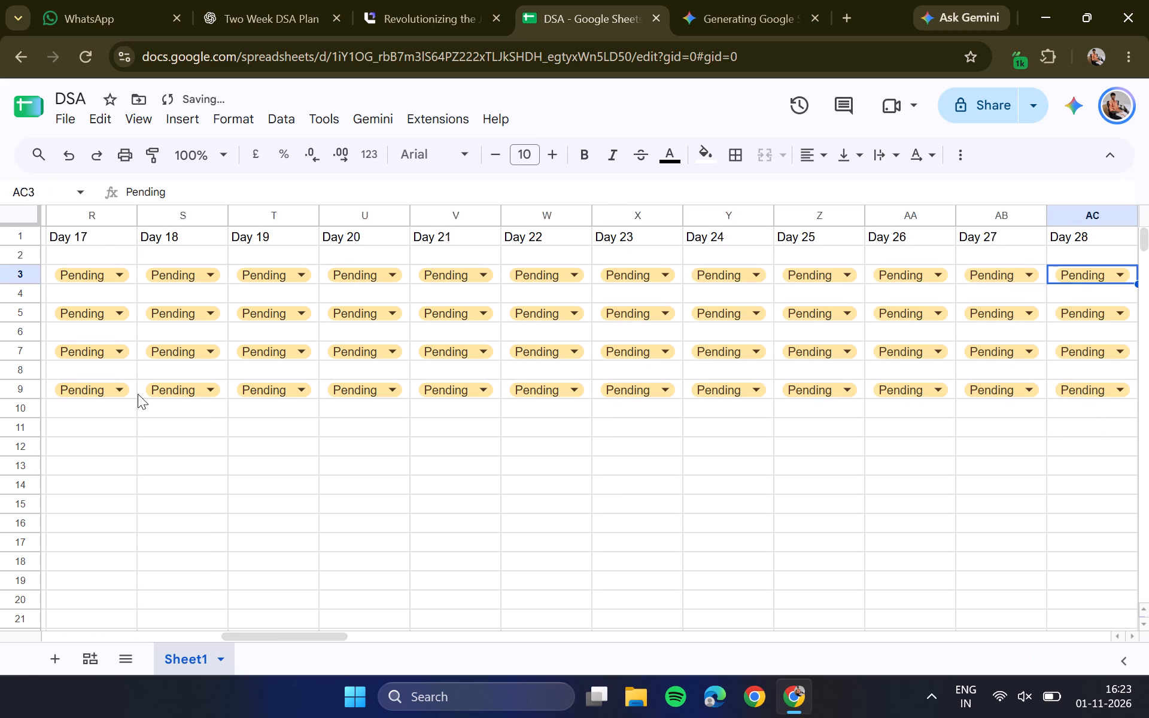
key("Left")
key("Left")
key("Left")
key("Left")
key("Left")
key("Left")
key("ctrl+v")
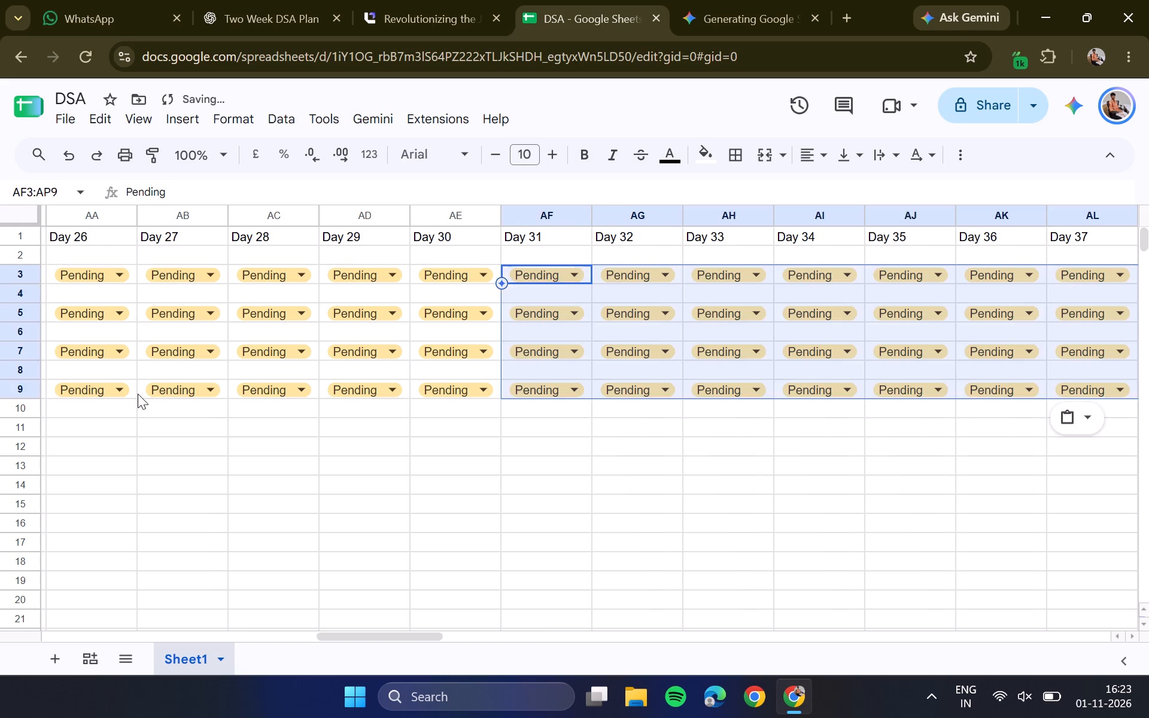
Paste the copied Pending block at AP3 to fill Days 41 to 50.
key("Right")
key("Right")
key("Right")
key("Right")
key("Right")
key("Right")
key("Right")
key("Right")
key("Right")
key("Right")
key("Right")
key("Right")
key("Right")
key("Right")
key("Right")
key("Right")
key("Right")
key("Right")
key("Right")
key("Left")
key("Left")
key("Left")
key("Left")
key("Left")
key("Left")
key("Left")
key("Left")
key("Left")
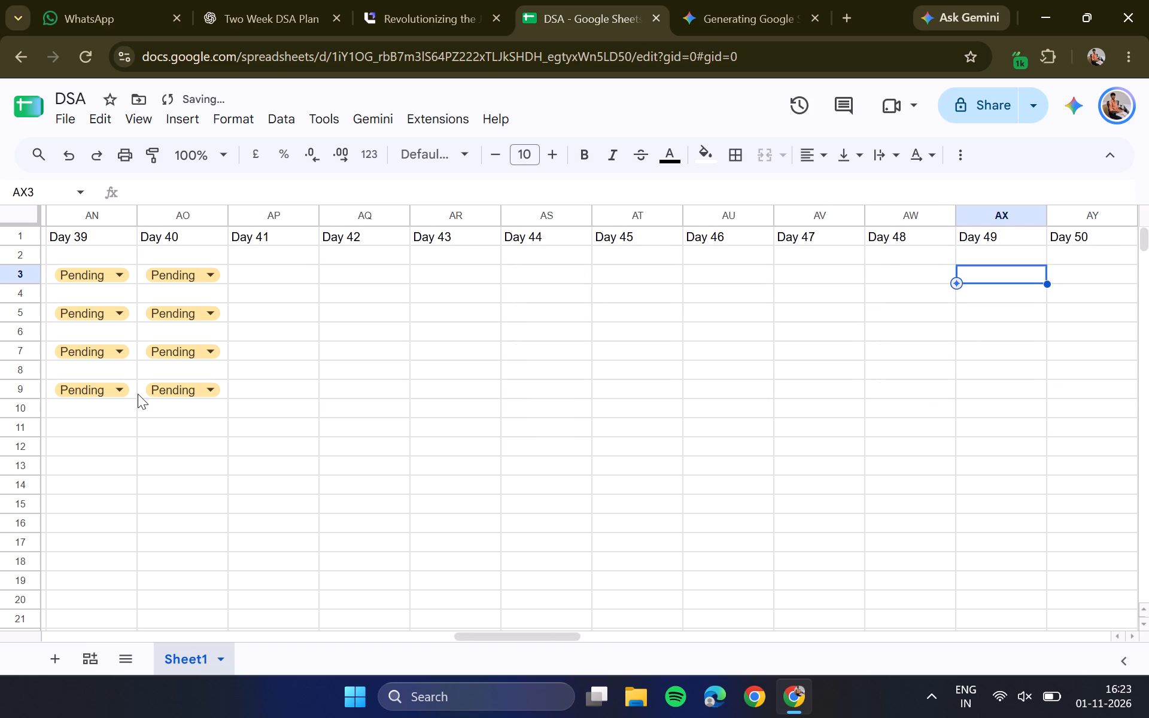
key("ctrl+v")
Paste the copied Pending block at AZ3 to fill Days 51 to 60.
key("Right")
key("Right")
key("Right")
key("Right")
key("Right")
key("Right")
key("Right")
key("Right")
key("Right")
key("Right")
key("Right")
key("Right")
key("Right")
key("Right")
key("Right")
key("Right")
key("Right")
key("Right")
key("Right")
key("Right")
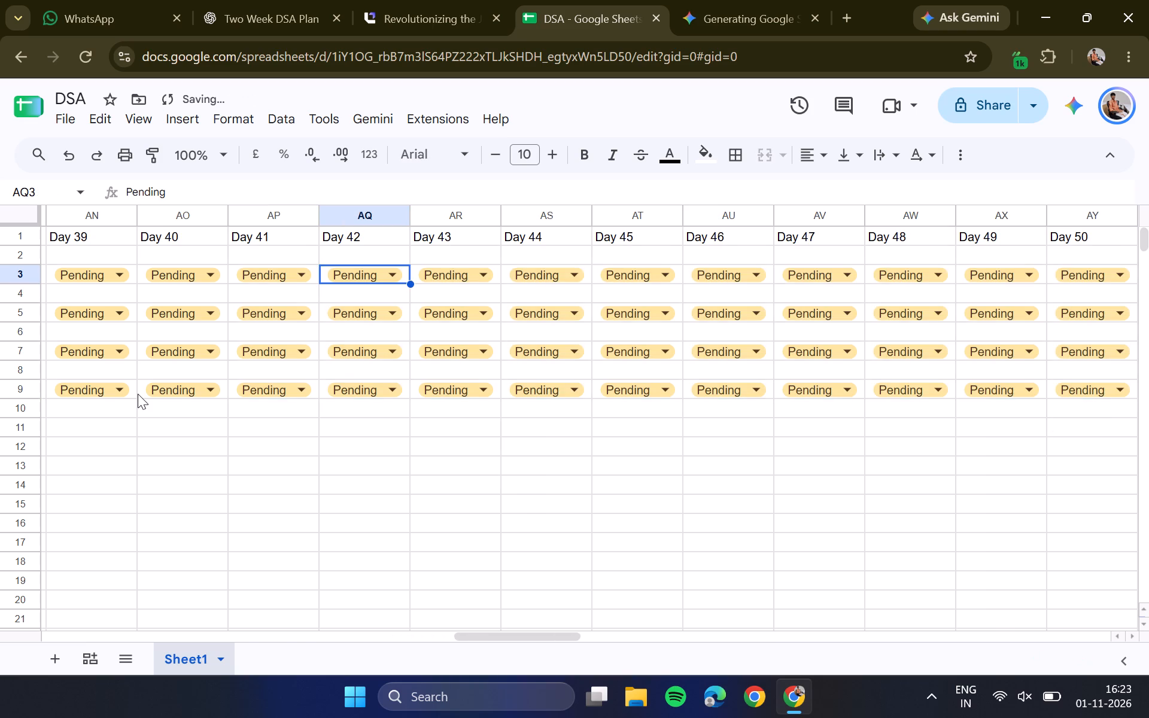
key("Left")
key("Left")
key("Left")
key("Left")
key("Left")
key("Left")
key("Left")
key("Left")
key("Left")
key("Left")
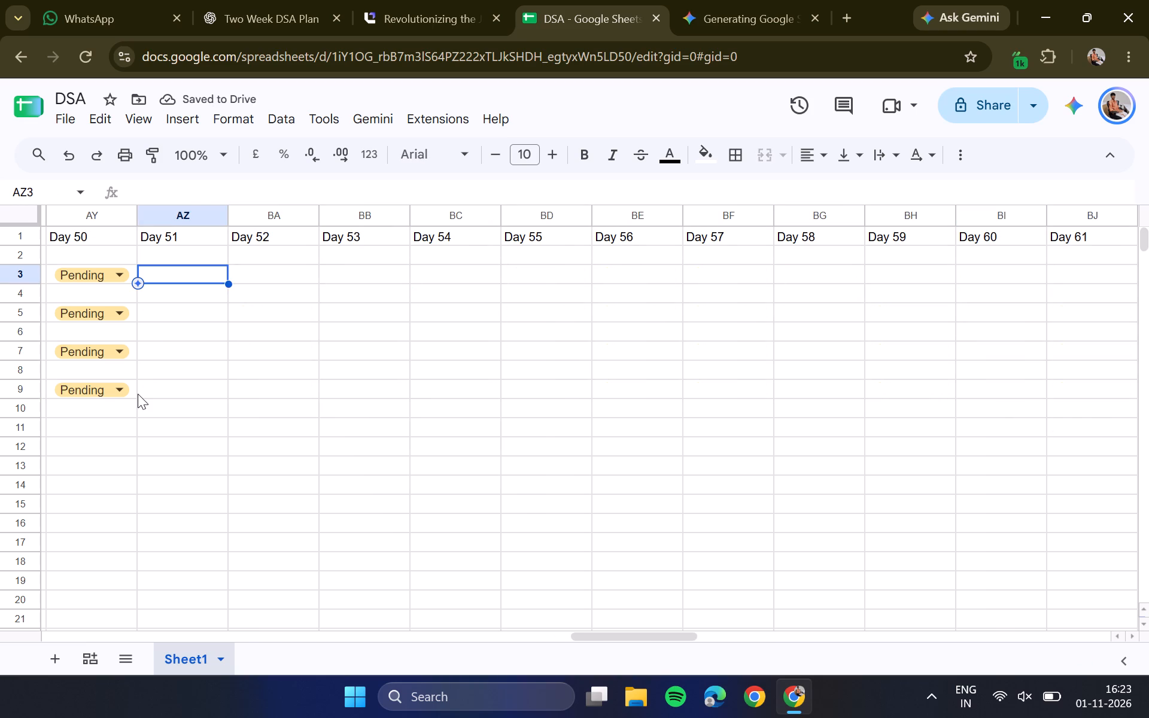
key("ctrl+v")
Paste the copied Pending block at BJ3 to fill Days 61 to 70.
key("Right")
key("Right")
key("Right")
key("Right")
key("Right")
key("Right")
key("Right")
key("Right")
key("Right")
key("Right")
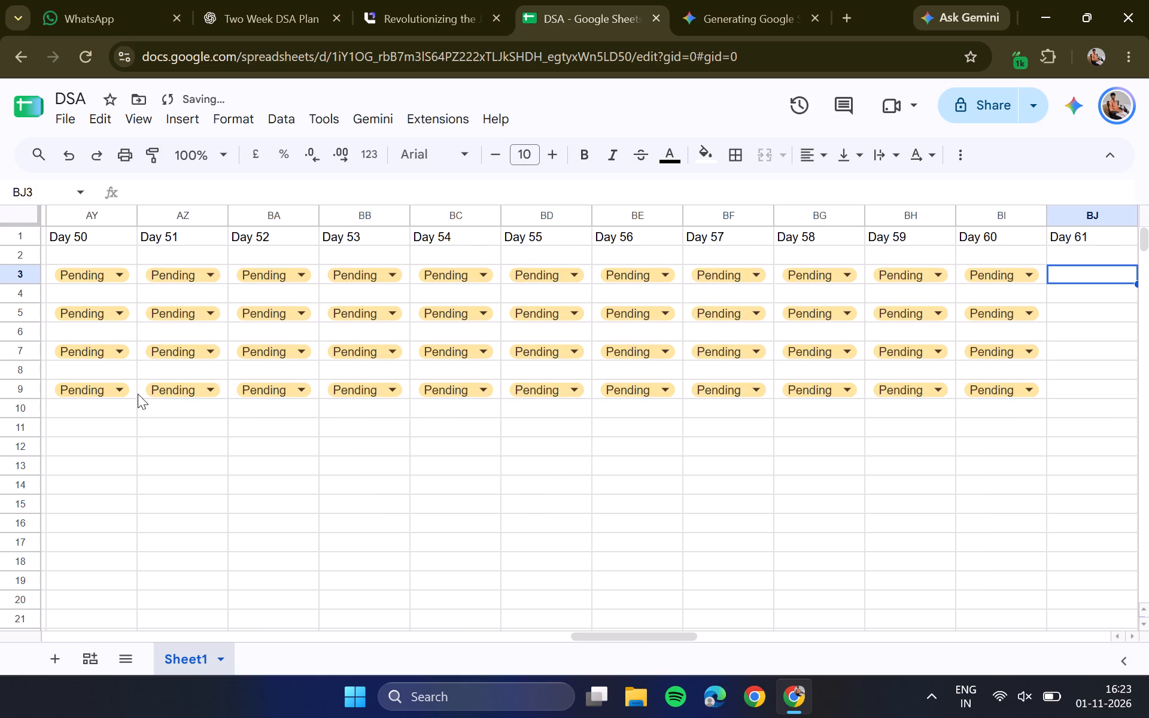
key("ctrl+v")
Paste the copied Pending block at BT3 to fill Days 71 to 80.
key("Right")
key("Right")
key("Right")
key("Right")
key("Right")
key("Right")
key("Right")
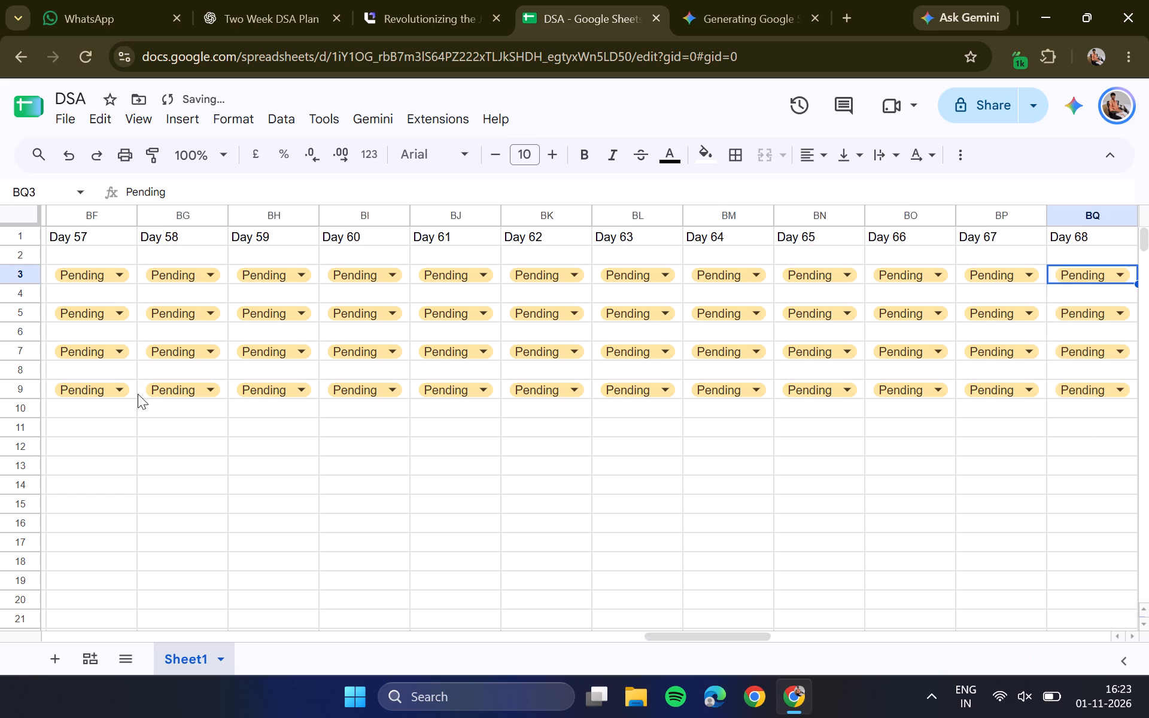
key("Right")
key("Right")
key("Right")
key("ctrl+v")
Paste the copied Pending block at CD3 to fill Days 81 to 90.
key("Right")
key("Right")
key("Right")
key("Right")
key("Right")
key("Right")
key("Right")
key("Right")
key("Right")
key("Right")
key("Right")
key("Right")
key("Right")
key("Right")
key("Right")
key("Right")
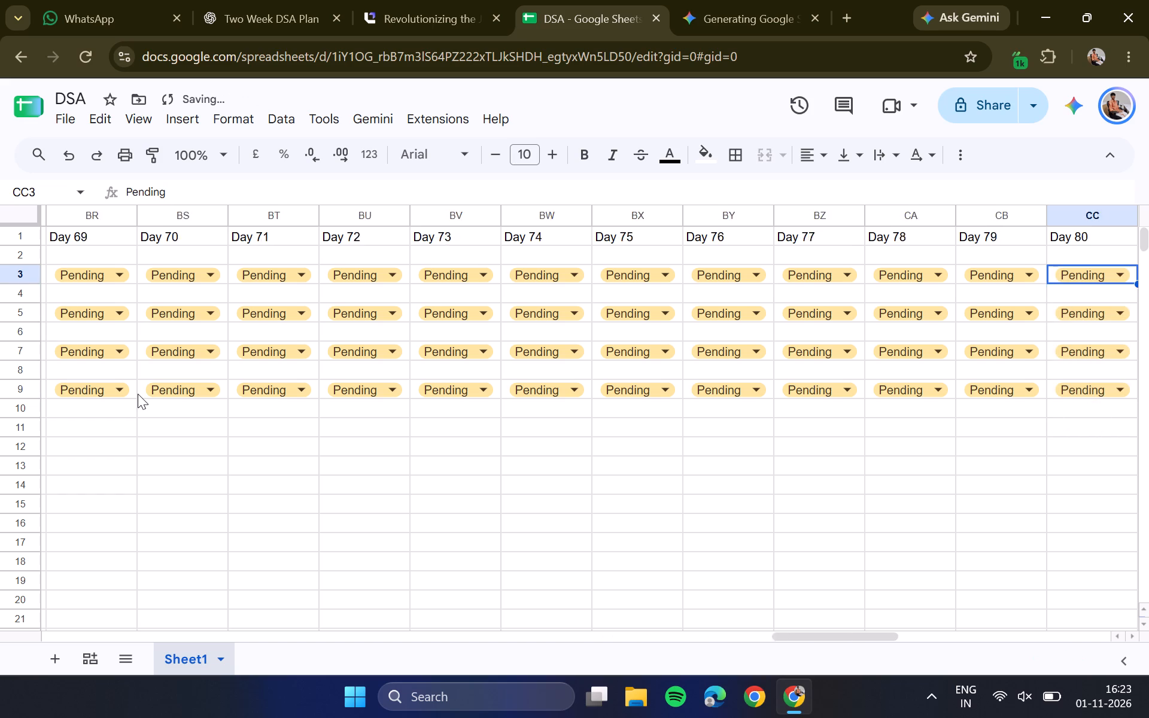
key("Left")
key("Left")
key("Left")
key("Left")
key("Left")
key("Left")
key("Left")
key("Right")
key("ctrl+v")
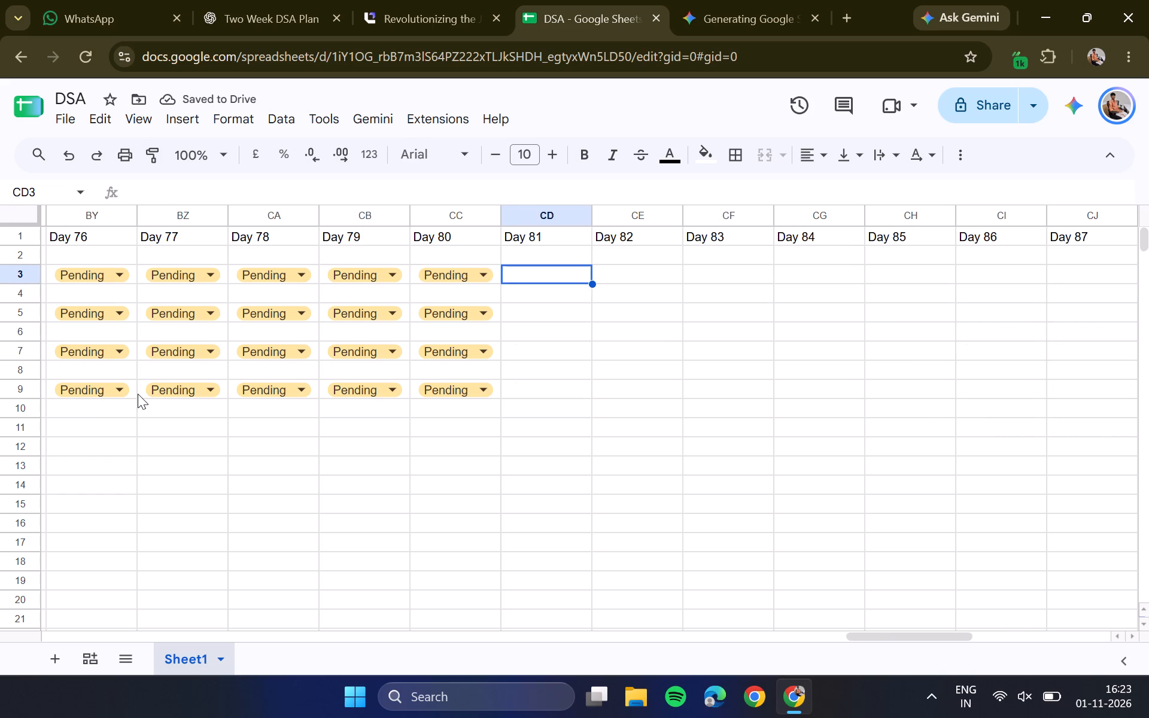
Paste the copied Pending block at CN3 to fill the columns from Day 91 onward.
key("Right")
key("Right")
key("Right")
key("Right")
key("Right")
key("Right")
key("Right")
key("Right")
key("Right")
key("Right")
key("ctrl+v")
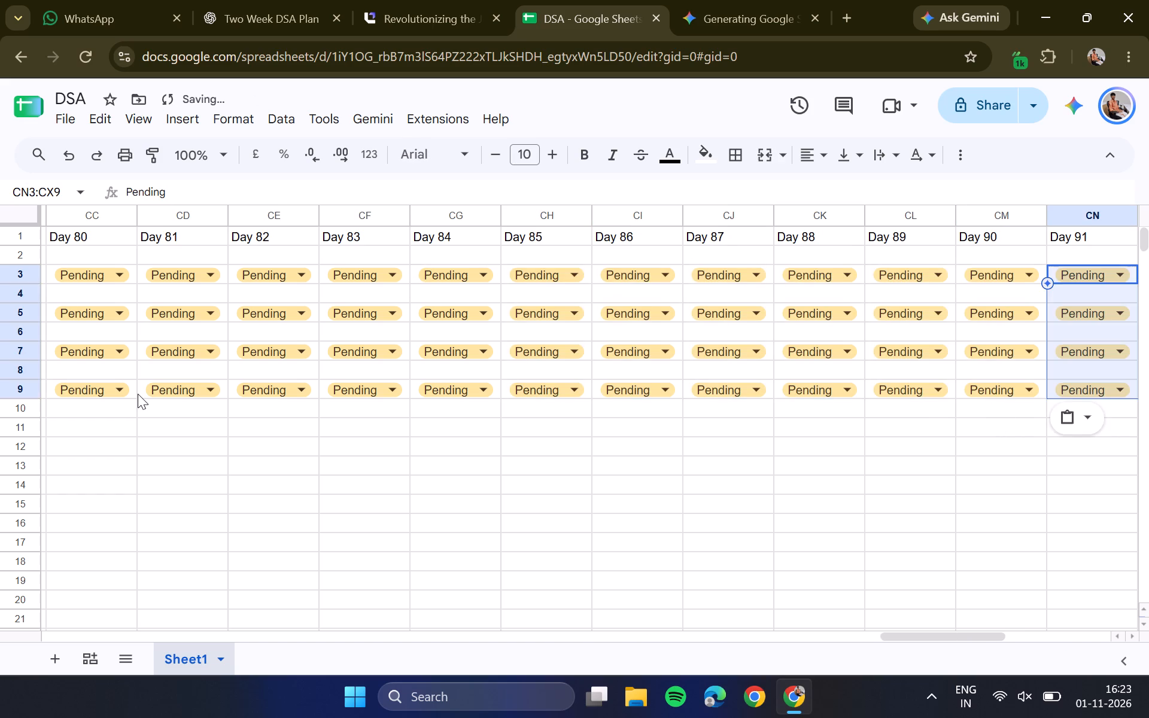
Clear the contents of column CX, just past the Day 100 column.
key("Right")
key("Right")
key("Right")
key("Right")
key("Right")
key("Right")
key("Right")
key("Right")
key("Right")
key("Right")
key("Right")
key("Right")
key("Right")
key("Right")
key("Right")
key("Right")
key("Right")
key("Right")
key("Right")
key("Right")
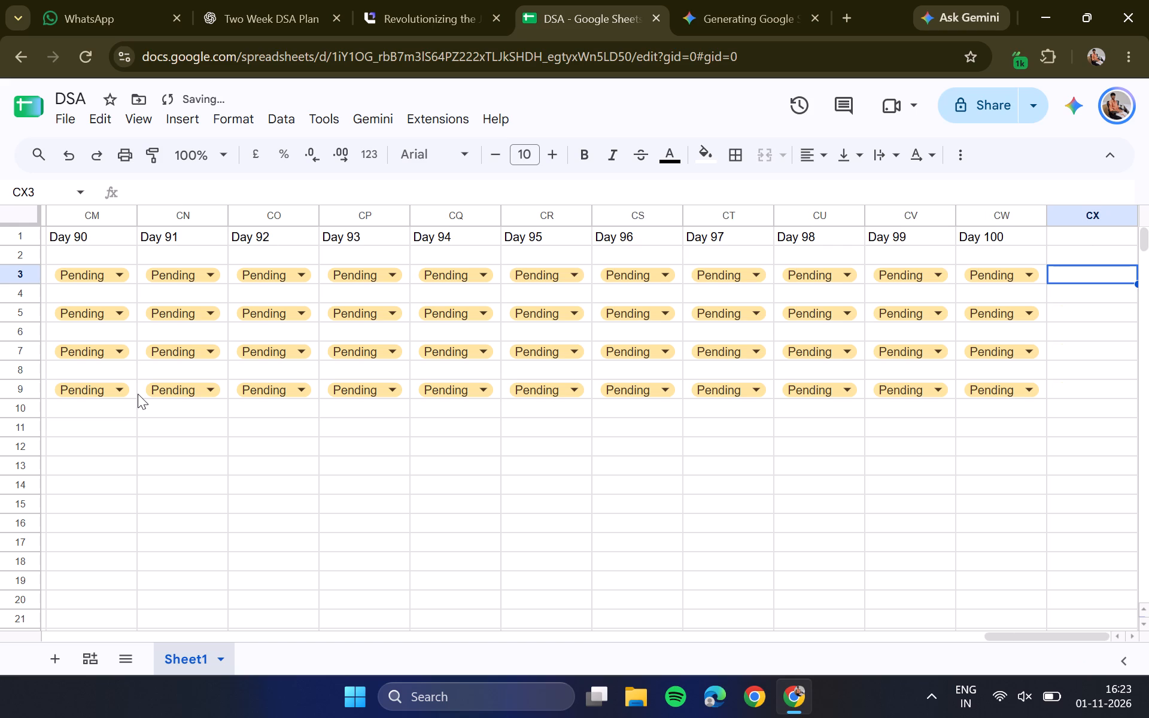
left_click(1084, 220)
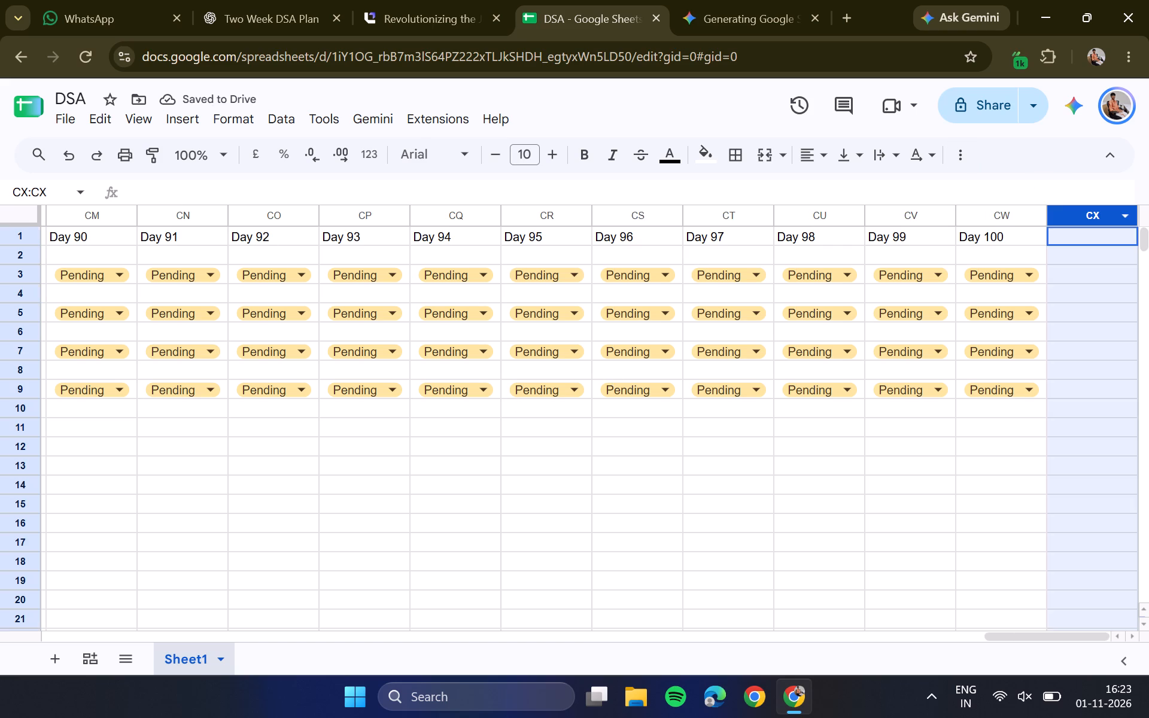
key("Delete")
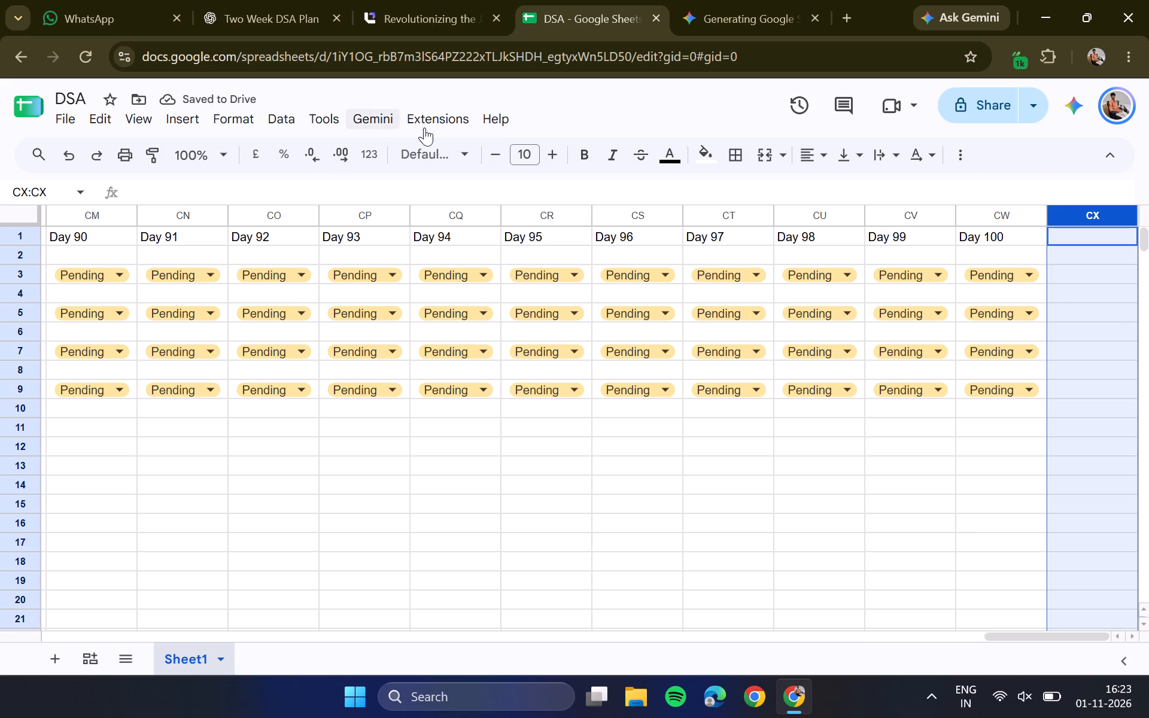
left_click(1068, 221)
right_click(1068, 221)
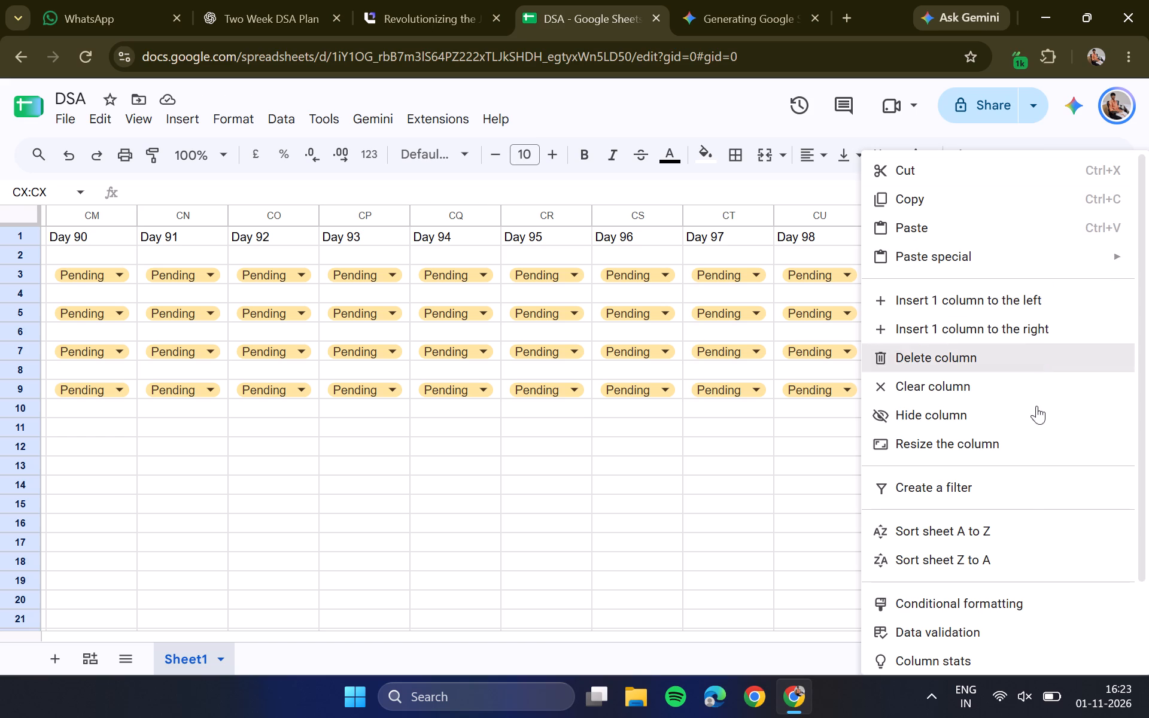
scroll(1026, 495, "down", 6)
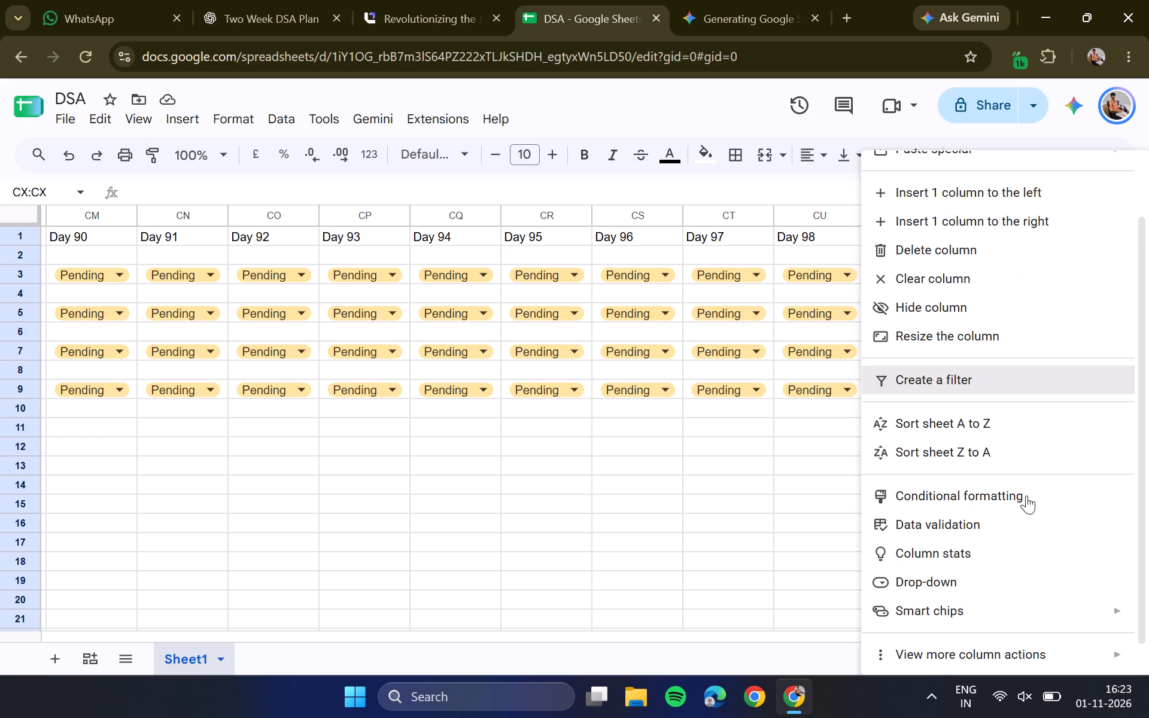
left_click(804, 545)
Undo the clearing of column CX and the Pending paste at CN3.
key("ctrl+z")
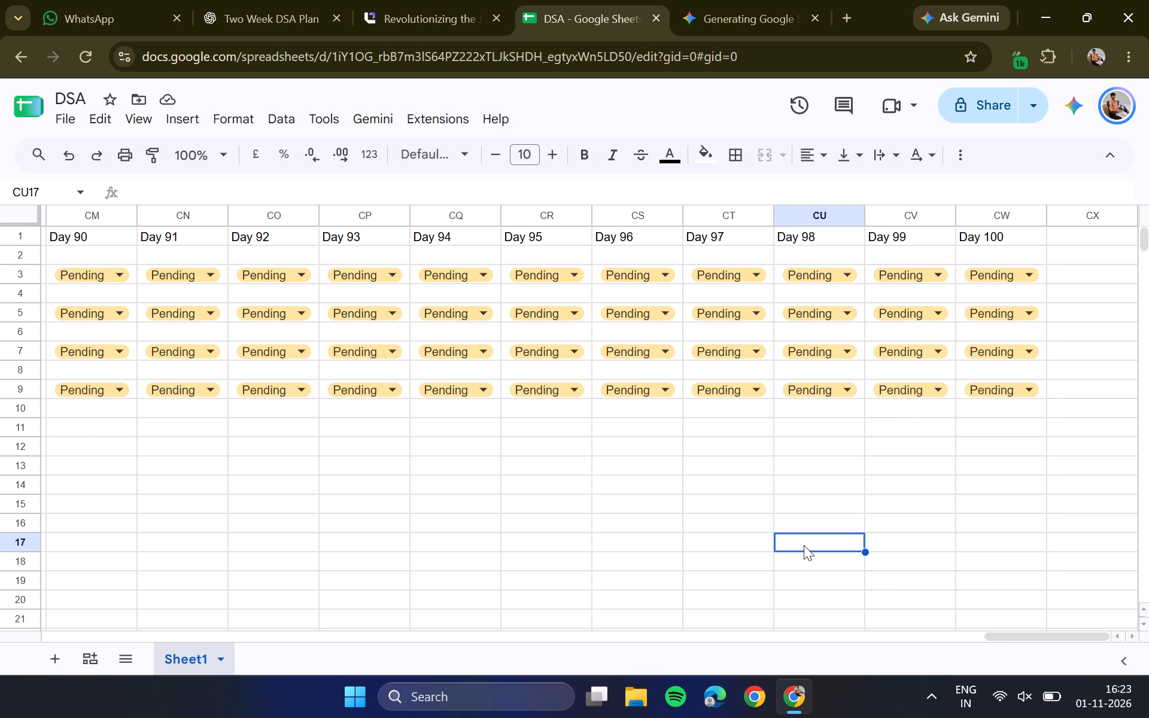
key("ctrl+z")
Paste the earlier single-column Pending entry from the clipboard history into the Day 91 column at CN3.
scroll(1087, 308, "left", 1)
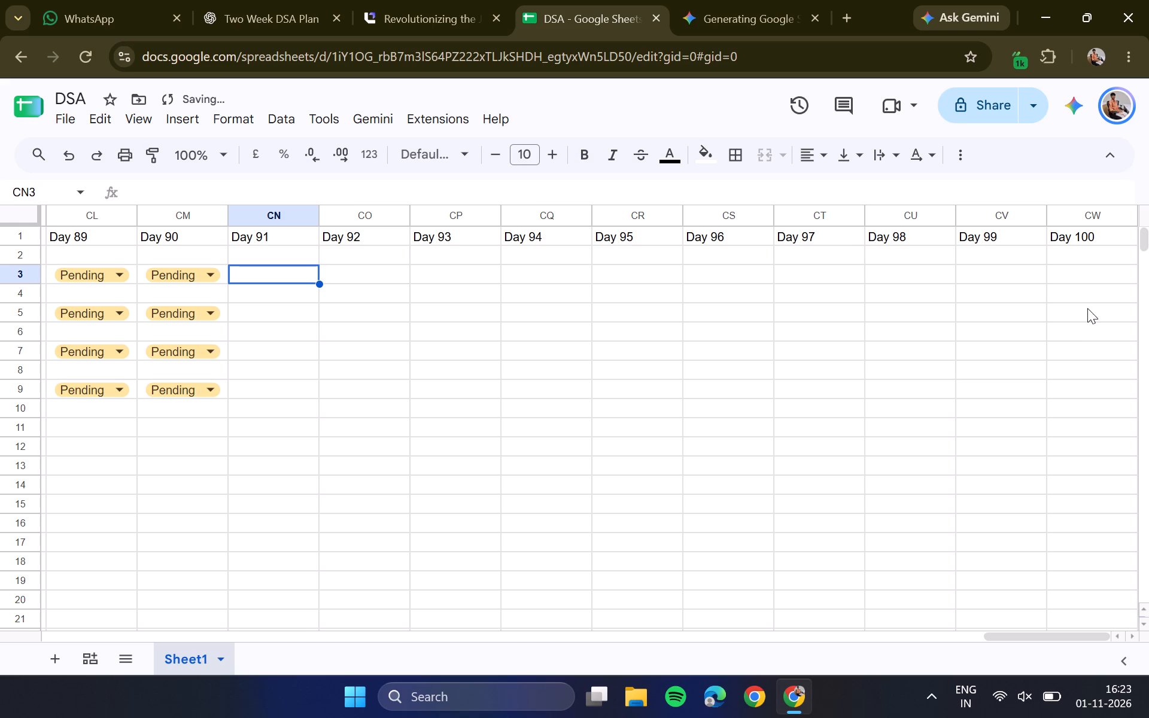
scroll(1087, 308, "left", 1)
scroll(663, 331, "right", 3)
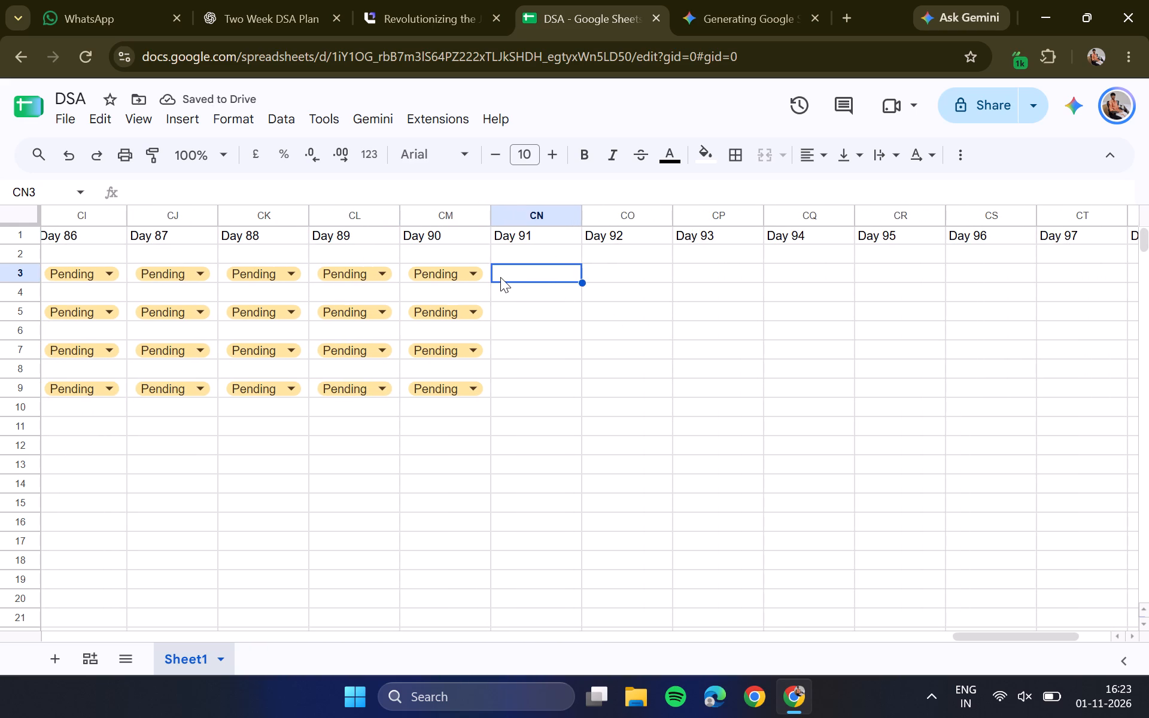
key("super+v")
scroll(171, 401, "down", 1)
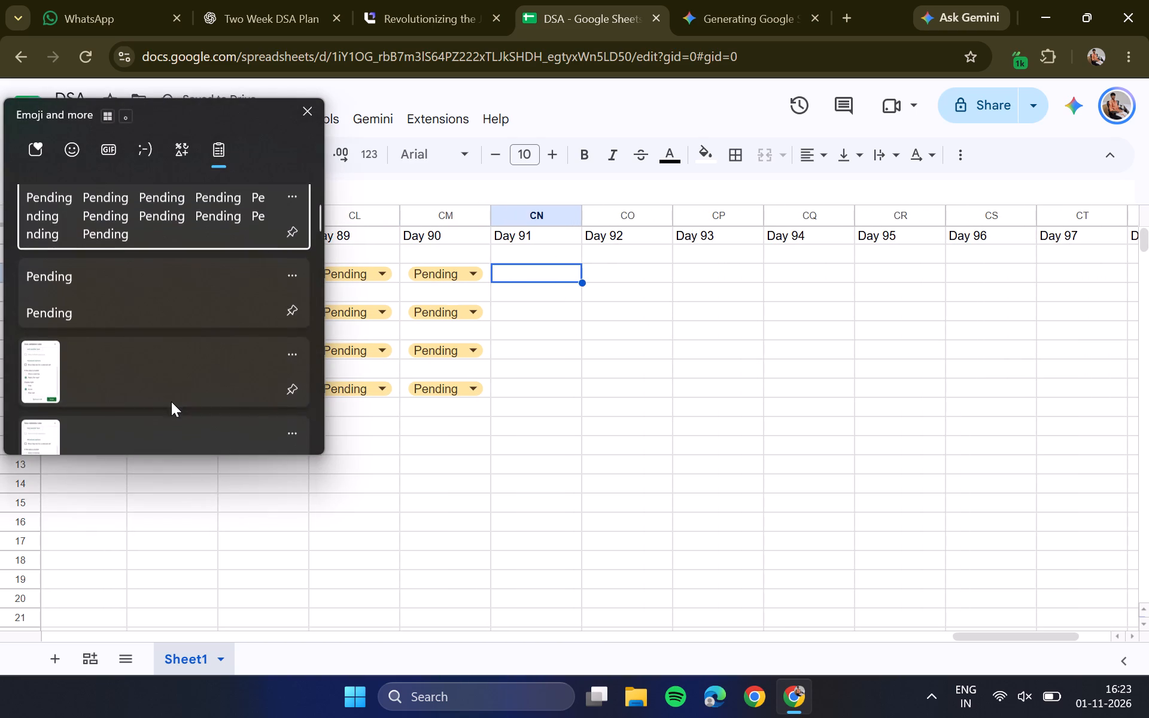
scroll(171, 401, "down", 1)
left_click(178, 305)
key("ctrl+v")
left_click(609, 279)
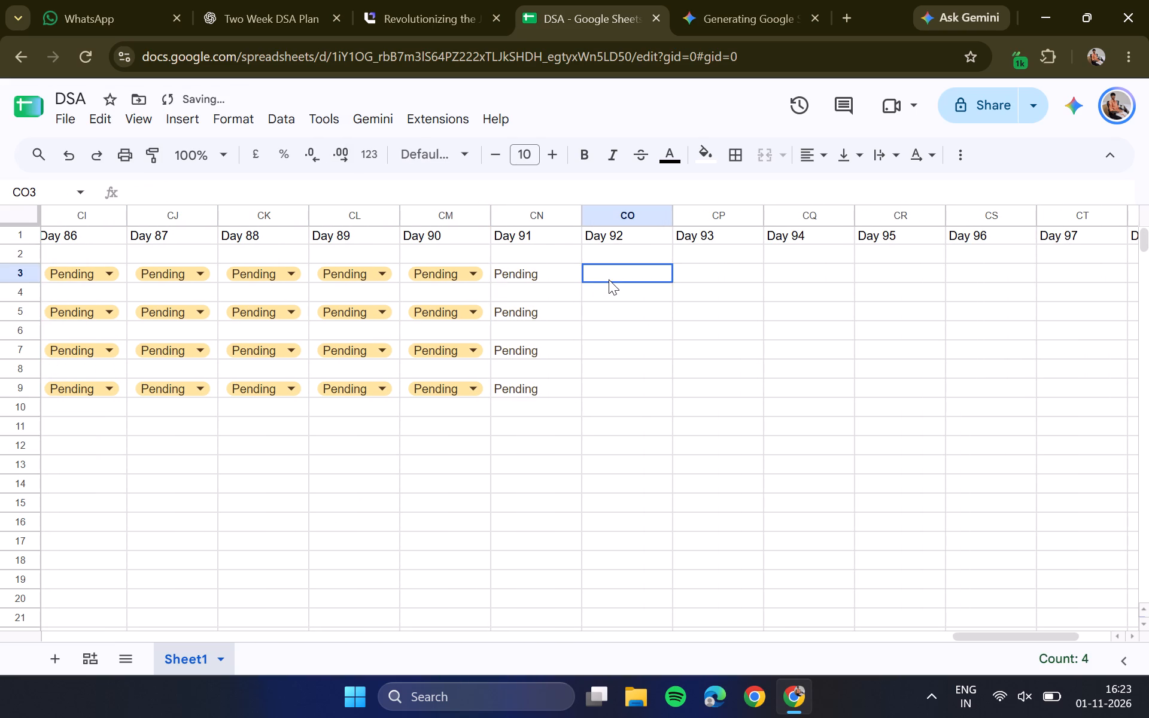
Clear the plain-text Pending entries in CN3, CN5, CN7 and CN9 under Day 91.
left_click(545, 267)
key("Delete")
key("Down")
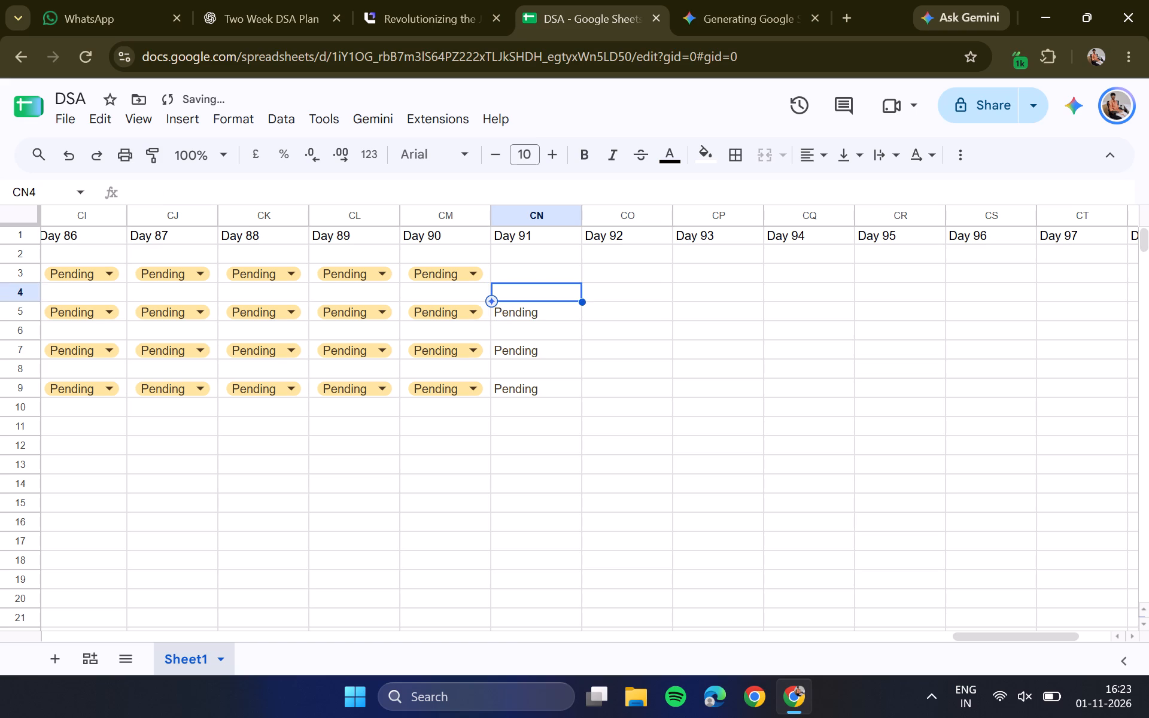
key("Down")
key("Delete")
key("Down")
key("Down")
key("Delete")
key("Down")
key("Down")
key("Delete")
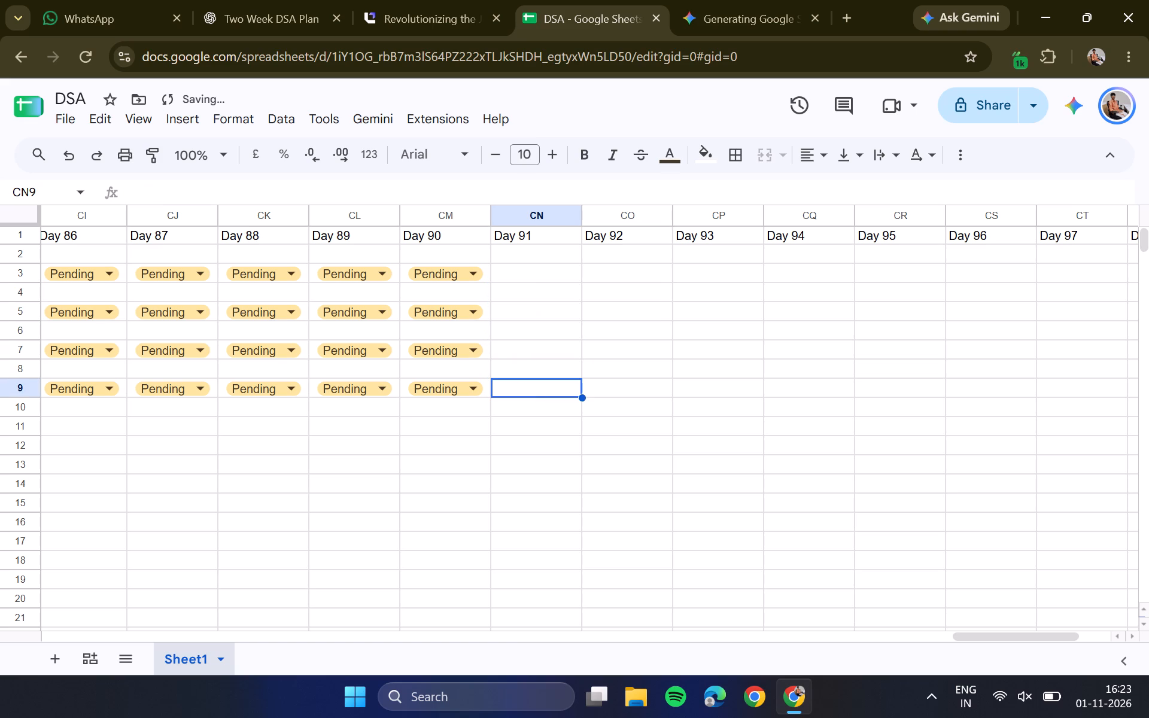
Copy the Day 90 Pending drop-downs in CM3:CM9.
left_click(455, 272)
key("Right")
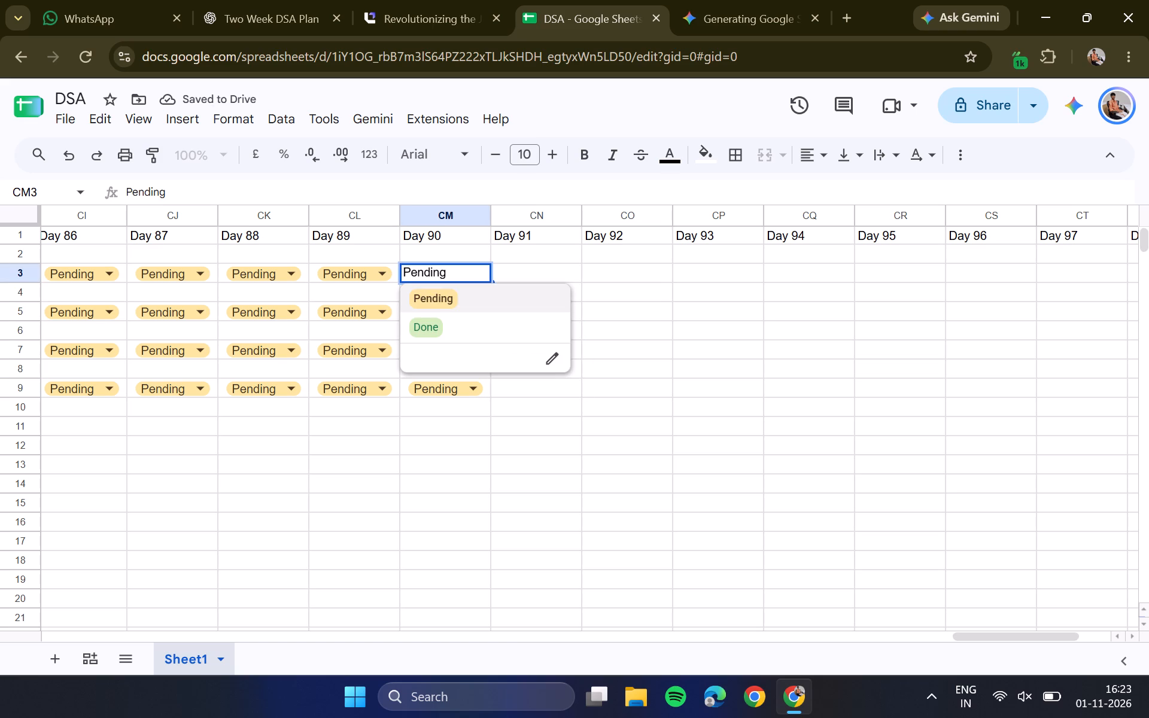
key("Right")
key("Escape")
key("shift+Down")
key("shift+Down")
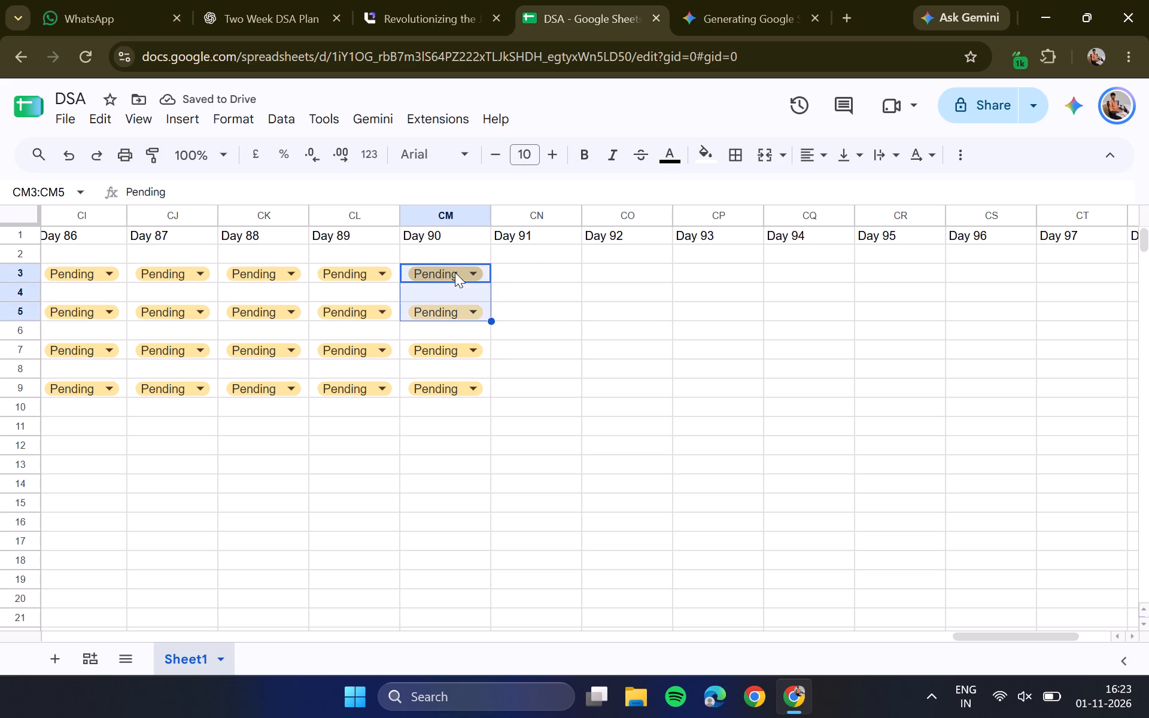
key("shift+Down")
key("shift+Down")
key("shift+Down")
key("shift+Down")
key("ctrl+c")
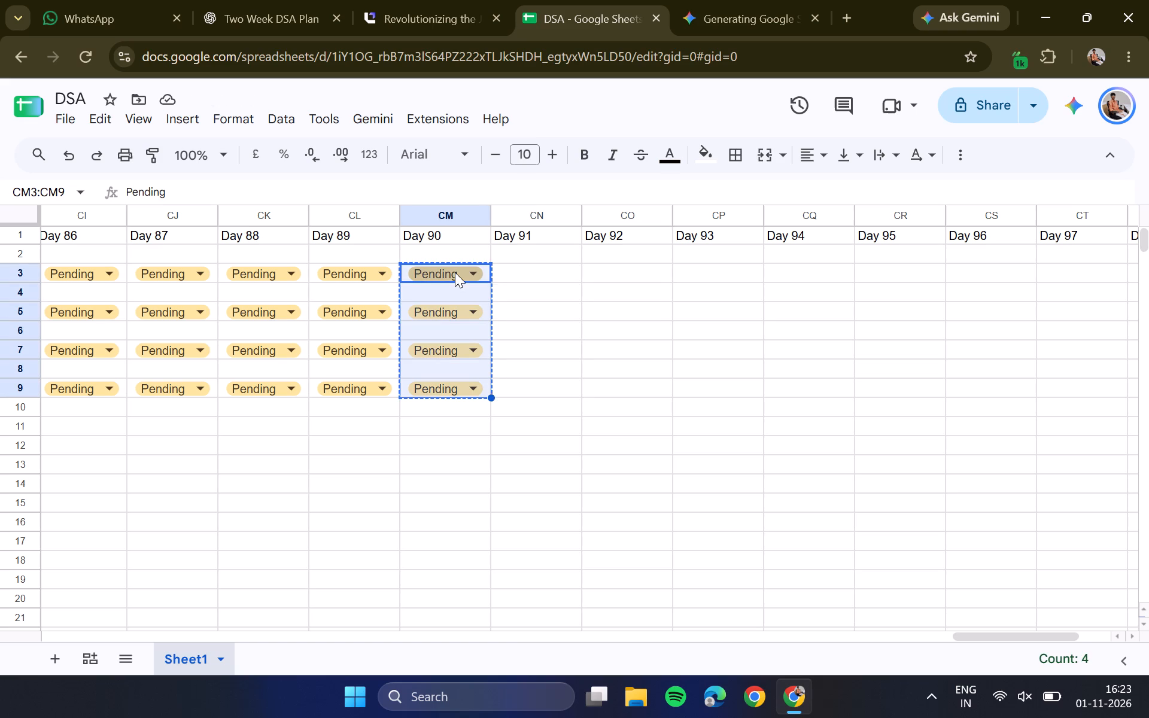
Paste the copied Day 90 drop-downs into each column from CN3 to CW3, filling Days 91 to 100.
key("Right")
key("ctrl+v")
key("Right")
key("ctrl+v")
key("Right")
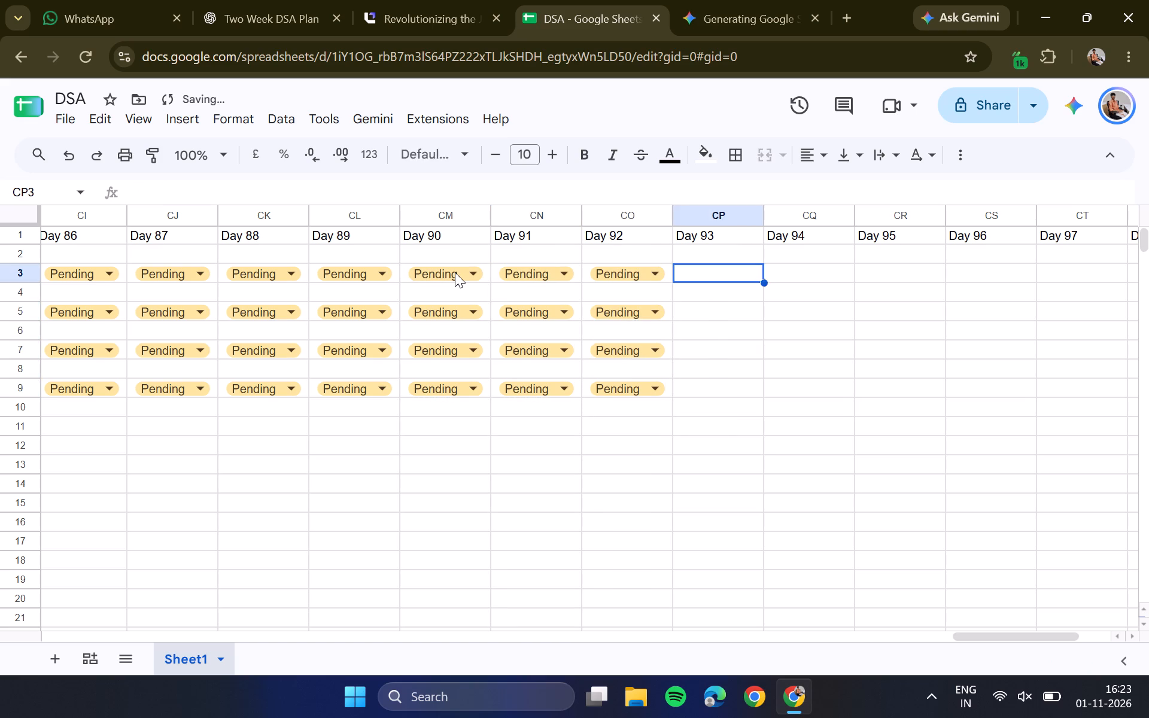
key("ctrl+v")
key("Right")
key("ctrl+v")
key("Right")
key("ctrl+v")
key("Right")
key("ctrl+v")
key("Right")
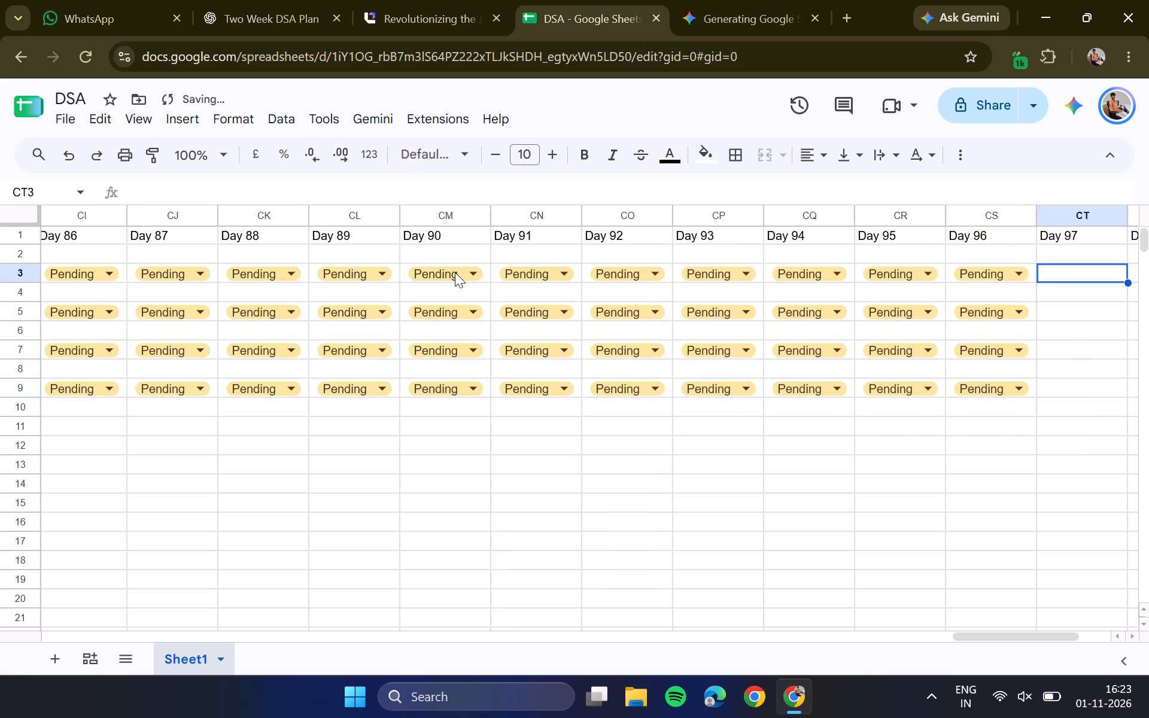
key("ctrl+v")
key("Right")
key("ctrl+v")
key("Right")
key("ctrl+v")
key("Right")
key("ctrl+v")
key("Right")
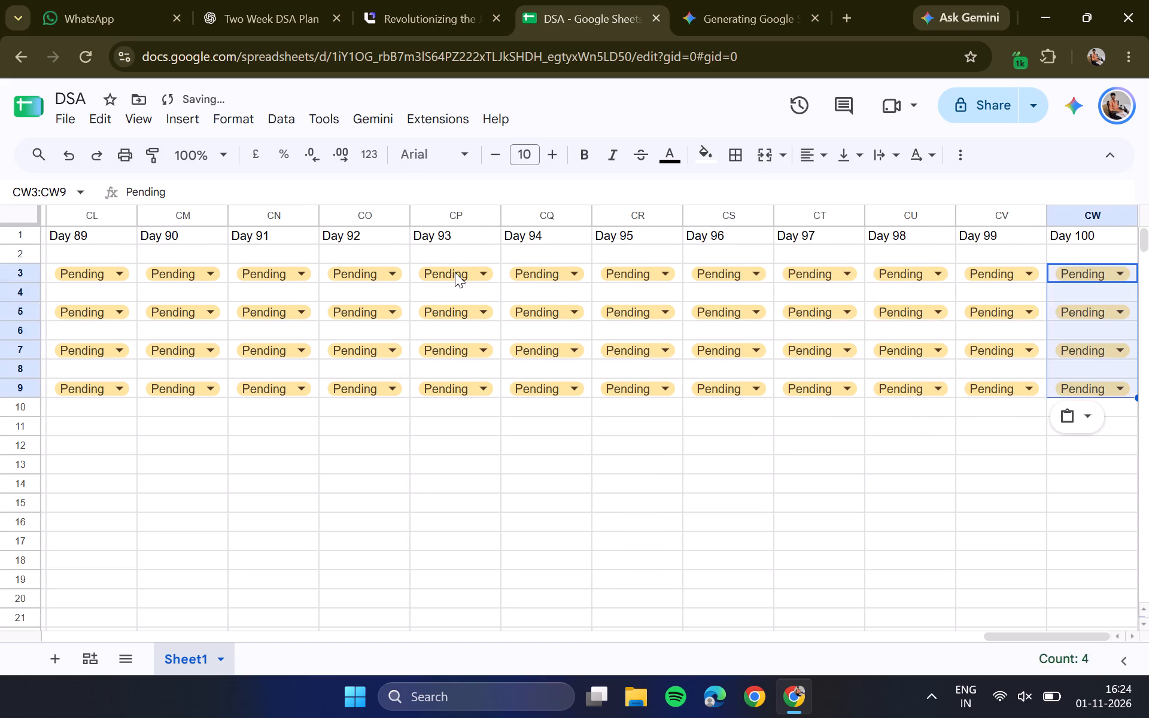
Return to the first columns of the tracker and review the four platform rows.
key("Down")
key("Down")
key("Down")
key("Down")
key("Down")
key("Down")
key("Down")
key("Down")
key("Down")
key("Down")
key("Down")
key("Down")
key("Down")
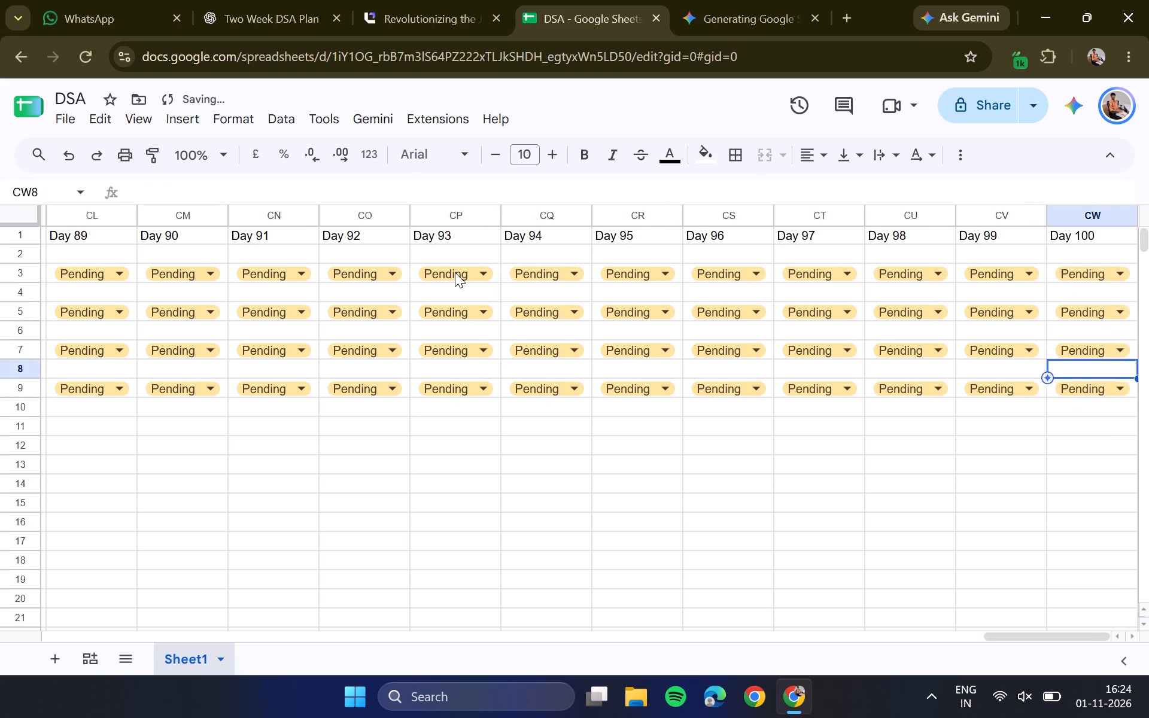
key("Left")
key("Left")
key("Left")
key("Left")
key("Left")
key("Left")
key("Left")
key("Left")
key("Left")
key("Left")
key("Left")
key("Left")
key("Left")
key("Left")
key("Left")
key("Left")
key("Left")
key("Left")
key("Left")
key("Left")
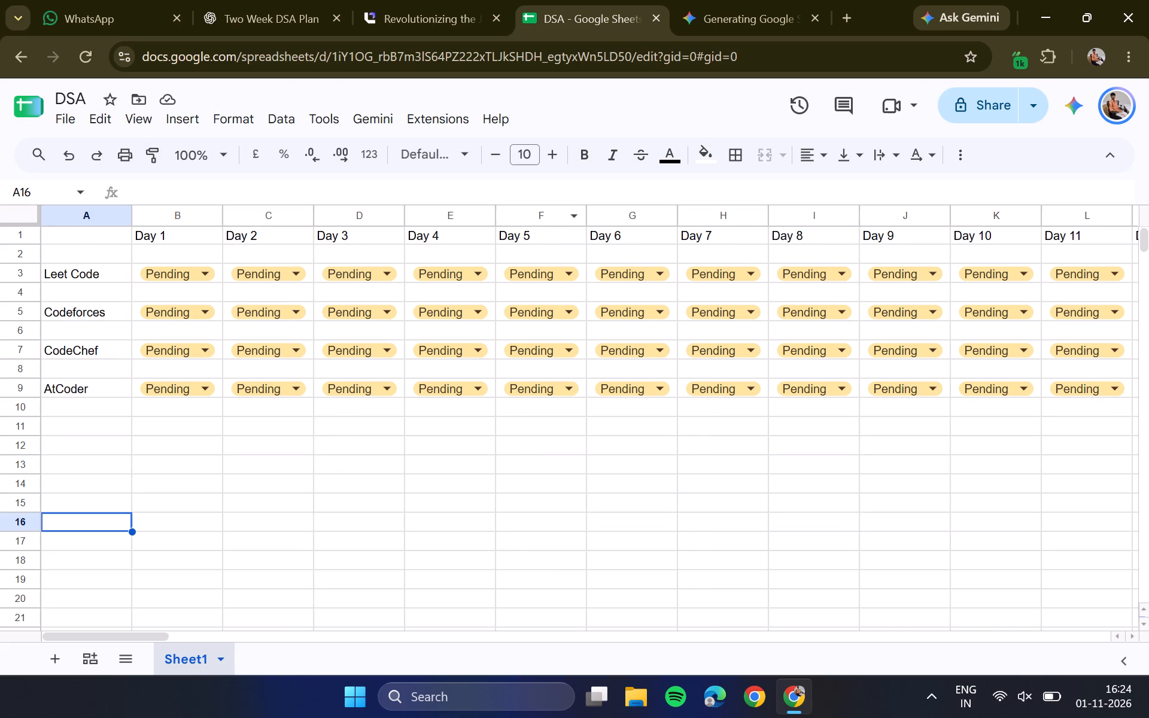
left_click(111, 281)
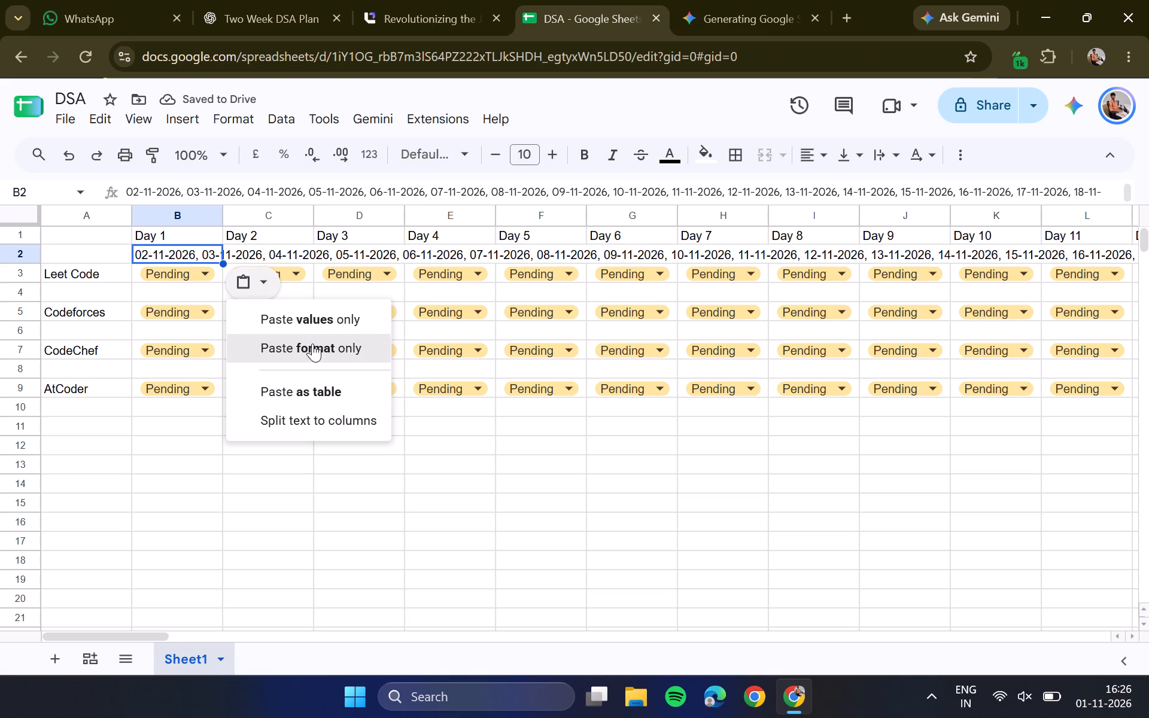
left_click(311, 422)
left_click(318, 469)
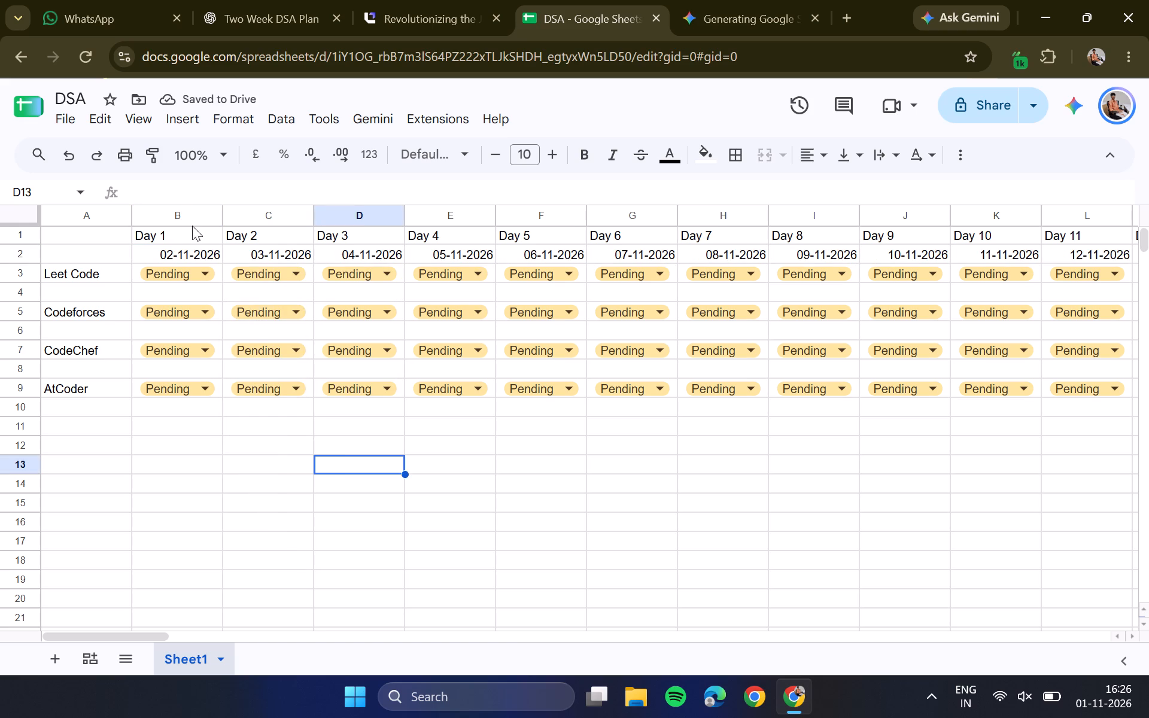
Center-align the contents of columns A through CW horizontally.
left_click(92, 218)
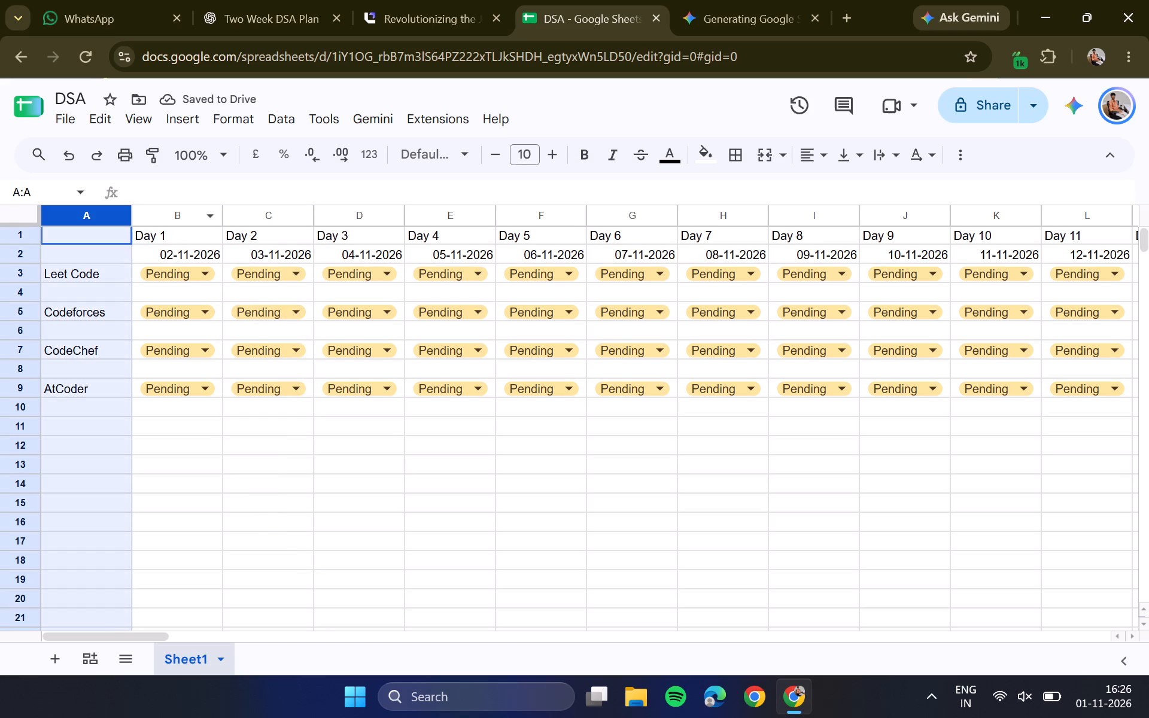
scroll(1116, 437, "left", 20)
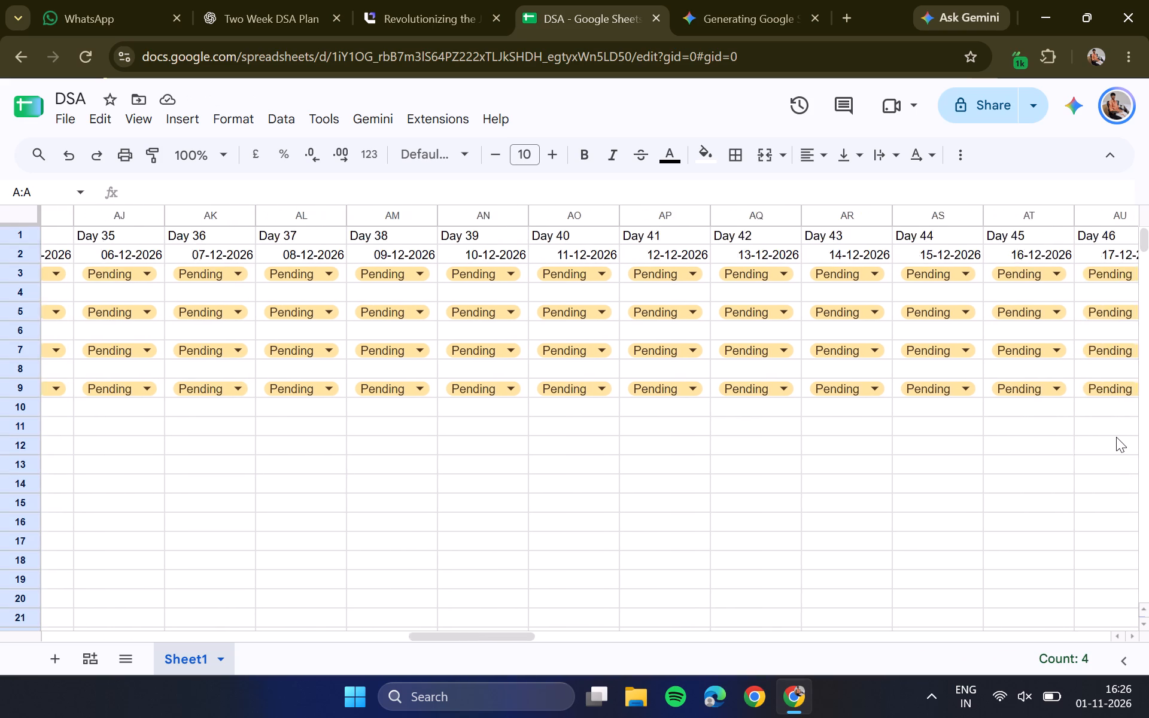
scroll(1116, 437, "left", 20)
scroll(1116, 437, "left", 2)
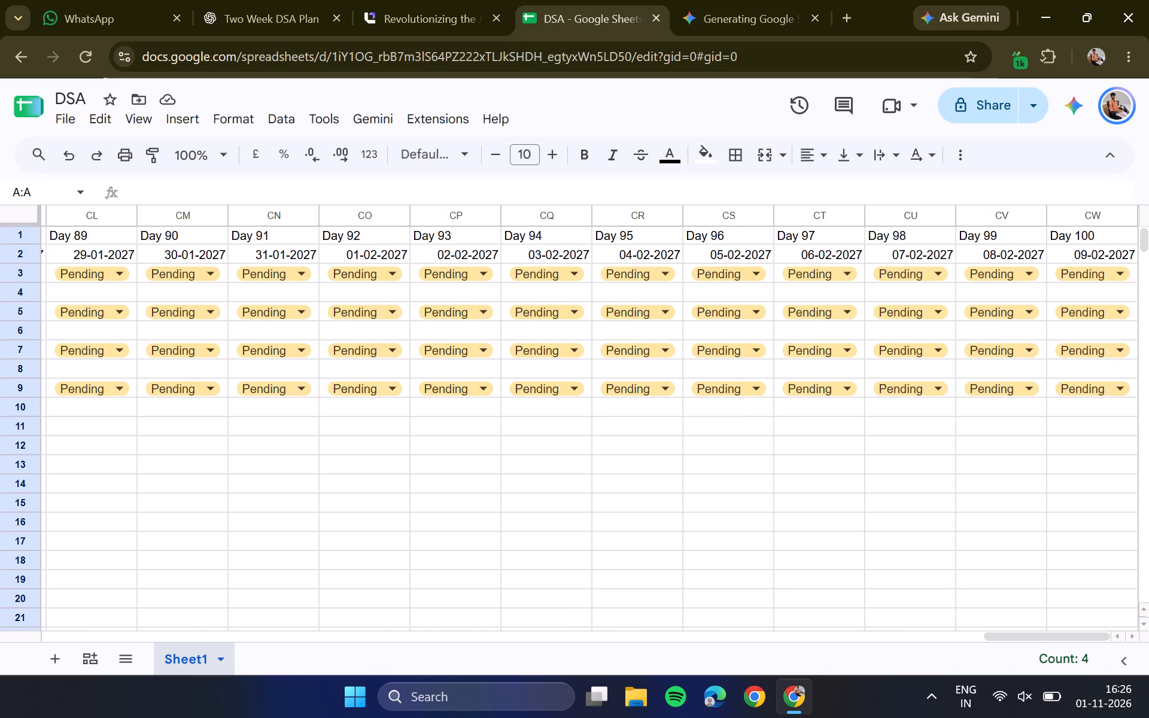
left_click(1086, 206, "shift")
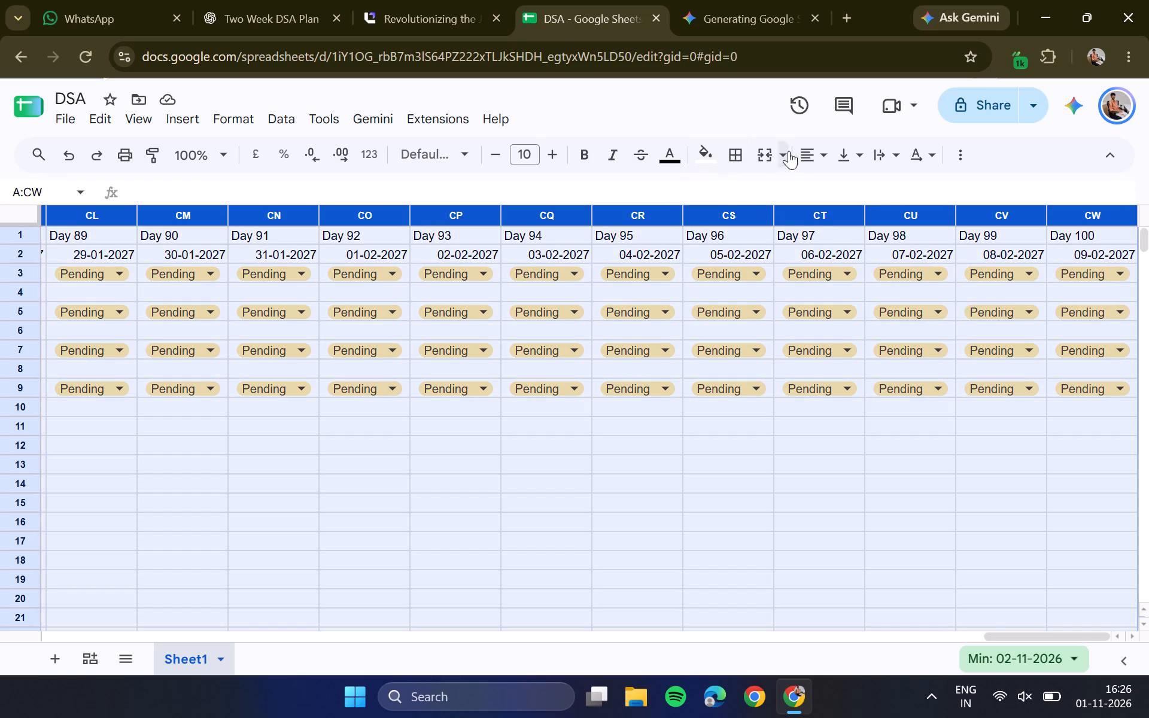
left_click(811, 150)
left_click(834, 184)
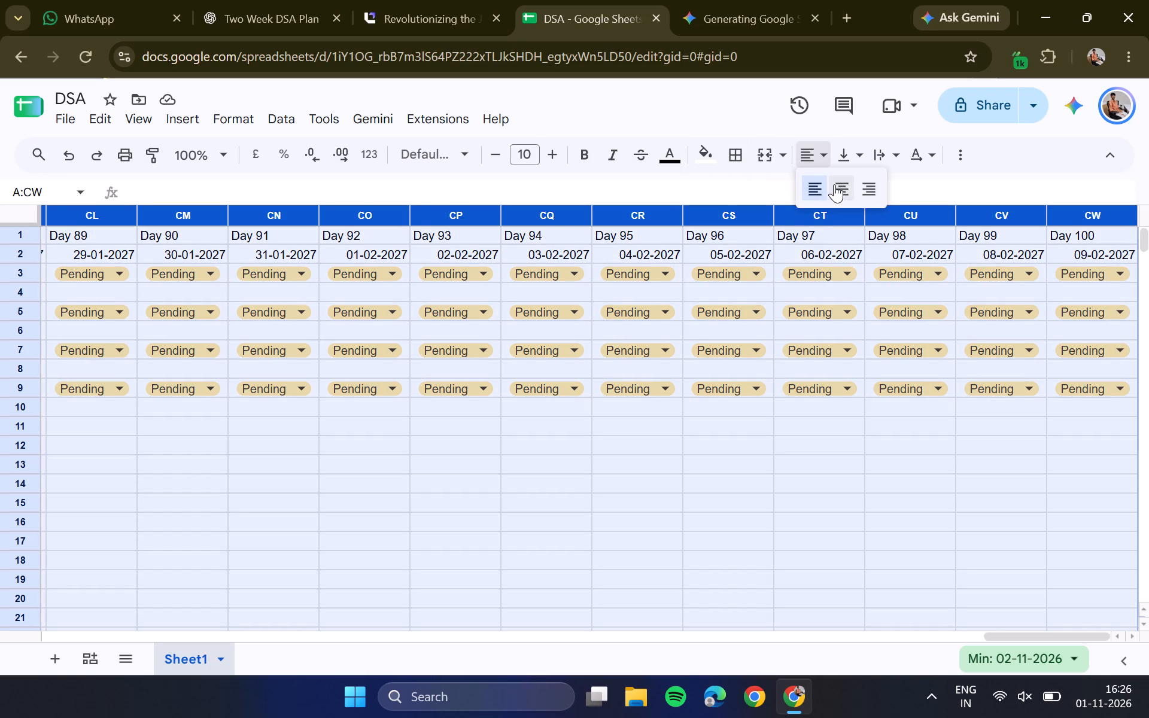
left_click(694, 537)
scroll(694, 537, "right", 10)
scroll(694, 537, "right", 14)
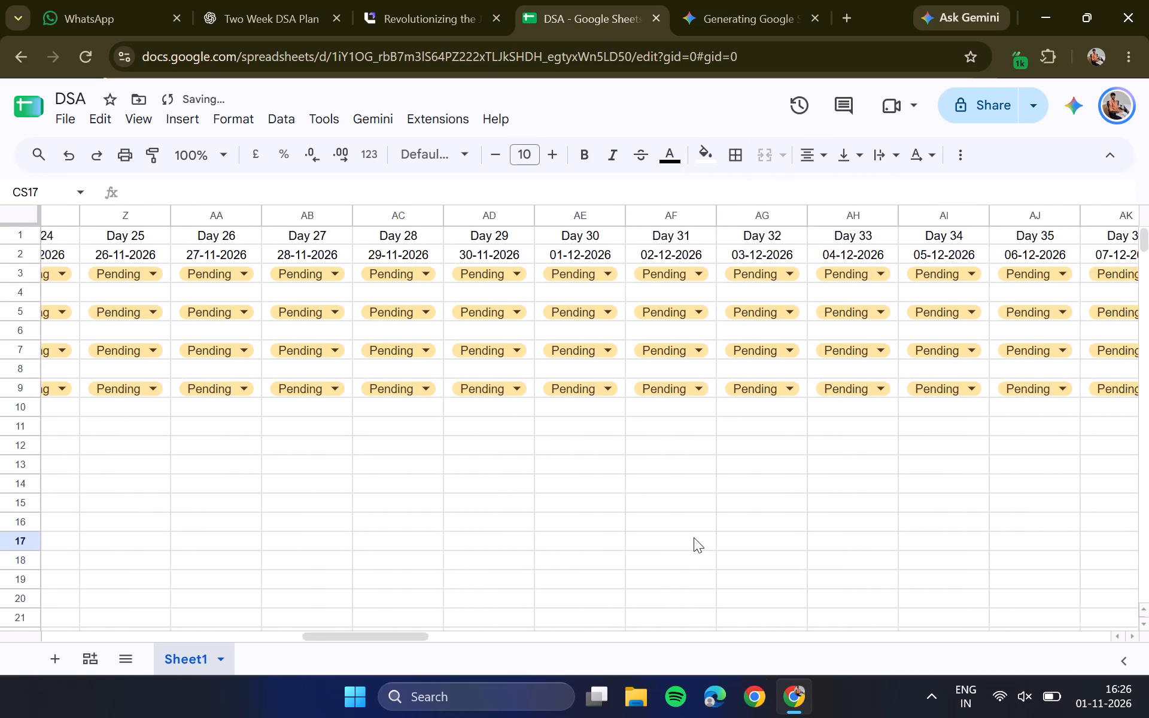
scroll(694, 537, "right", 6)
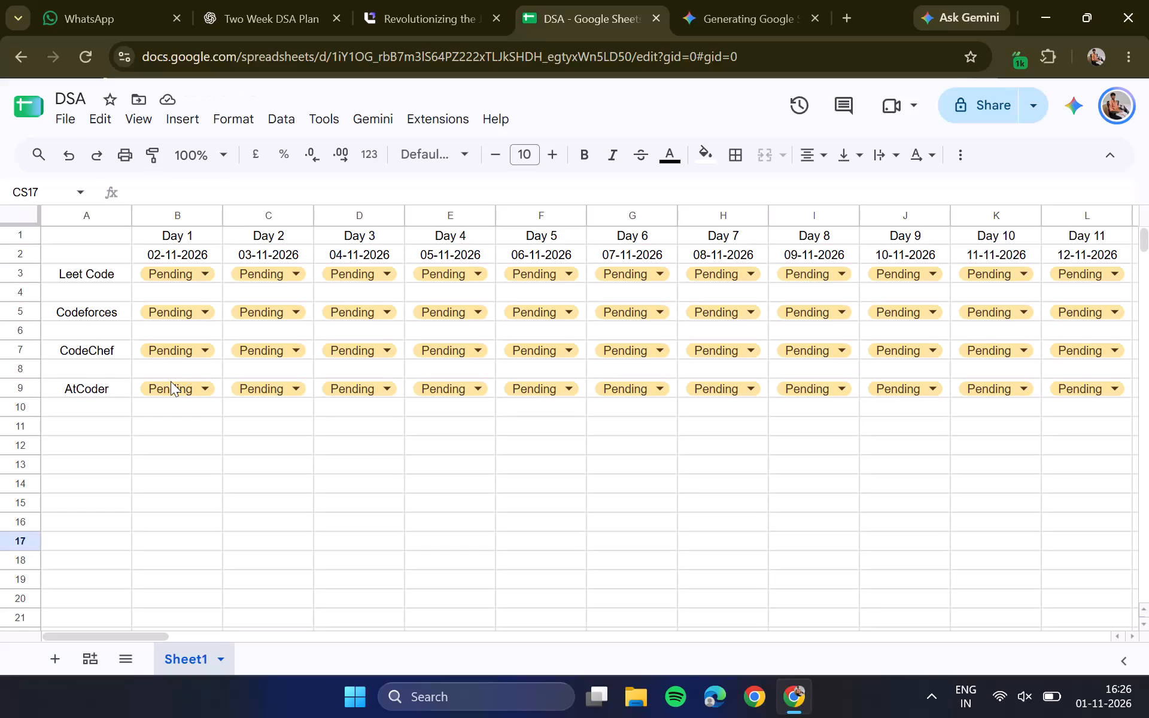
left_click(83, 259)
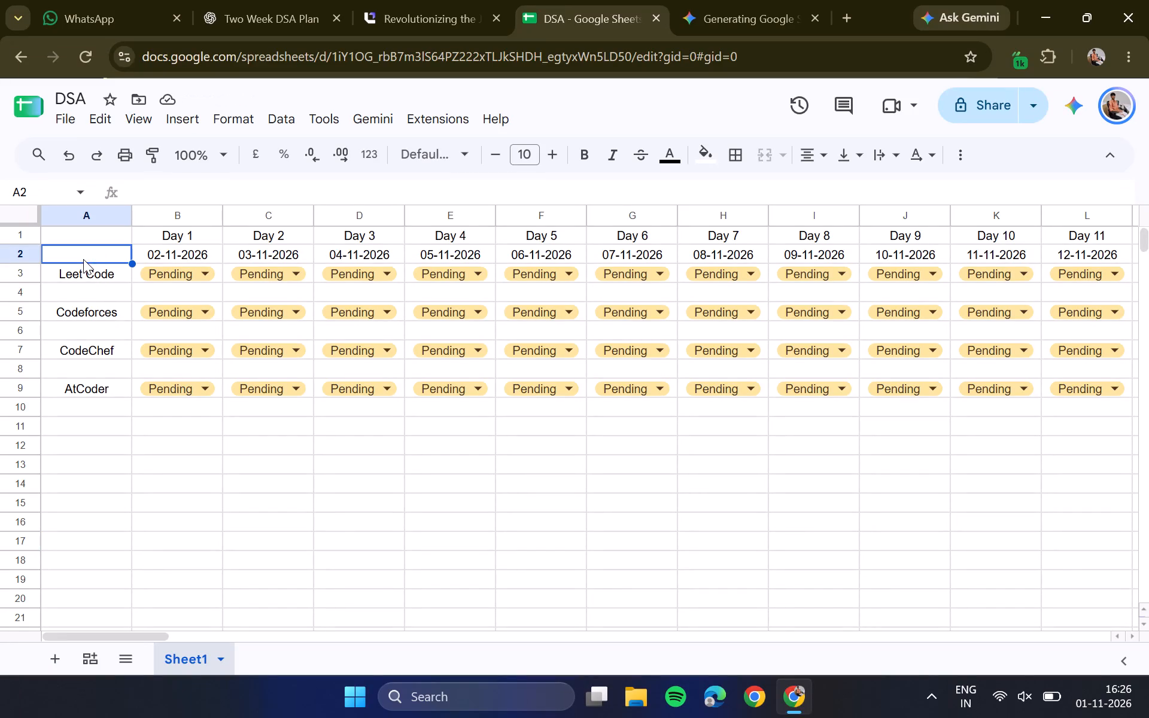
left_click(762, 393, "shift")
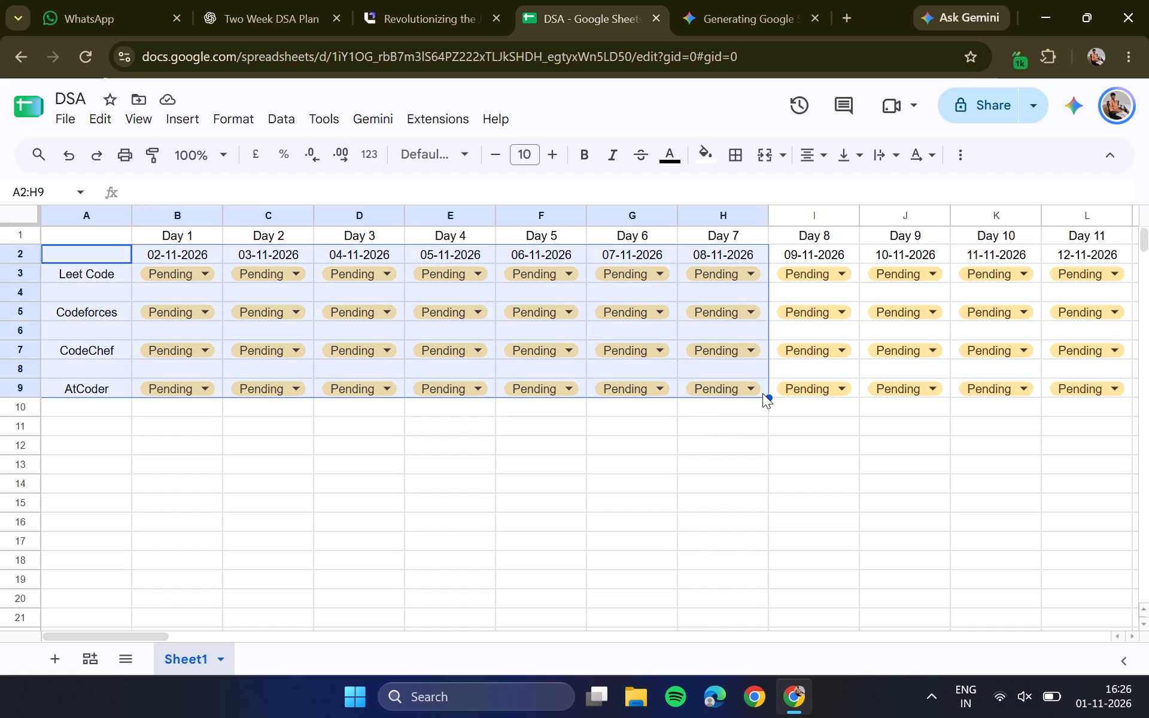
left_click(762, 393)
Cut the tracker block A2:CW9 and move the cell selection down to A3 as its destination.
left_click(81, 257)
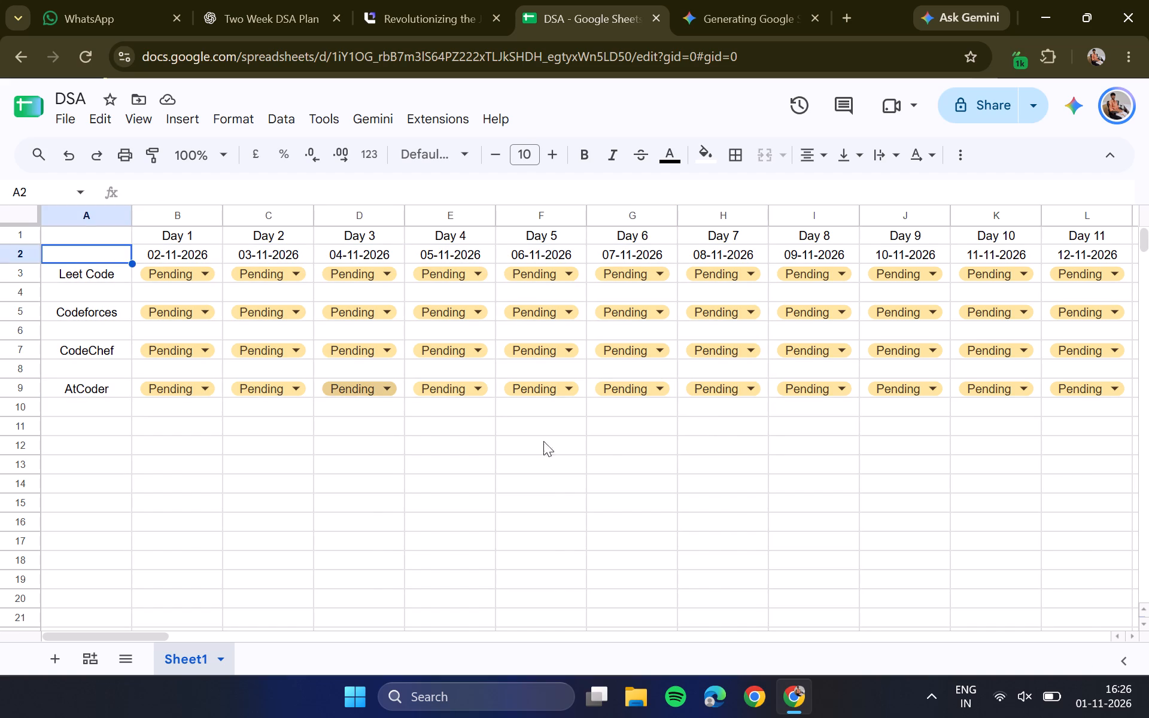
scroll(602, 442, "left", 20)
scroll(602, 442, "left", 20)
scroll(602, 442, "left", 9)
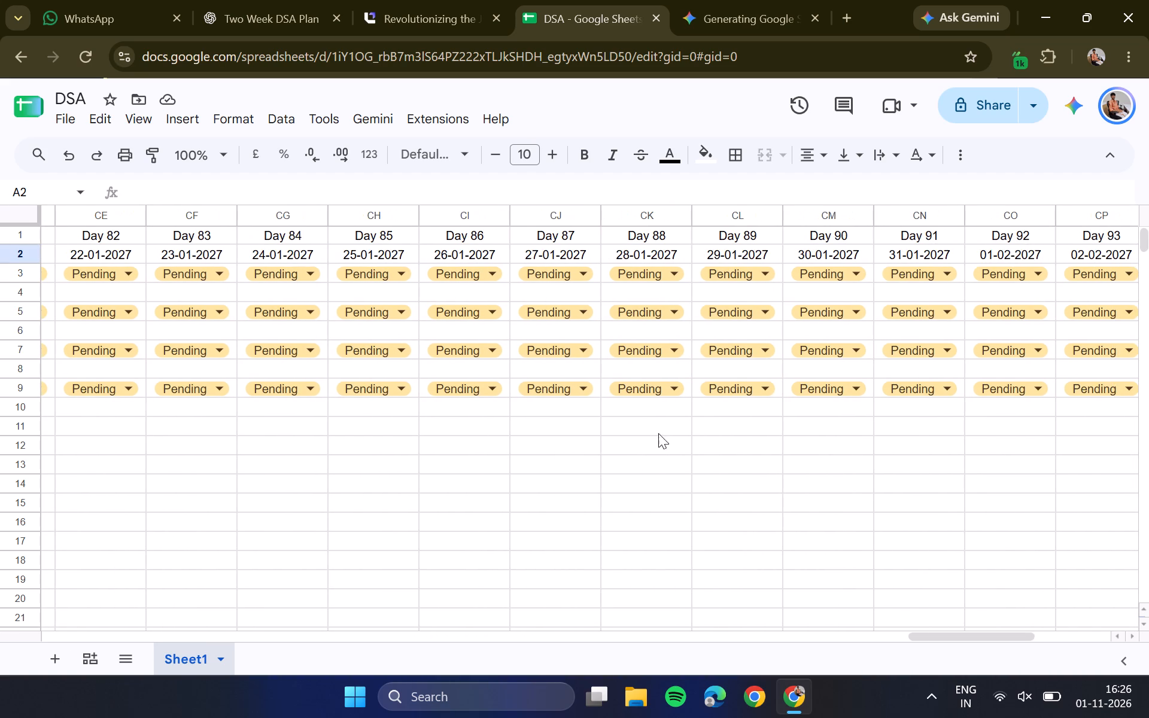
left_click(1135, 395, "shift")
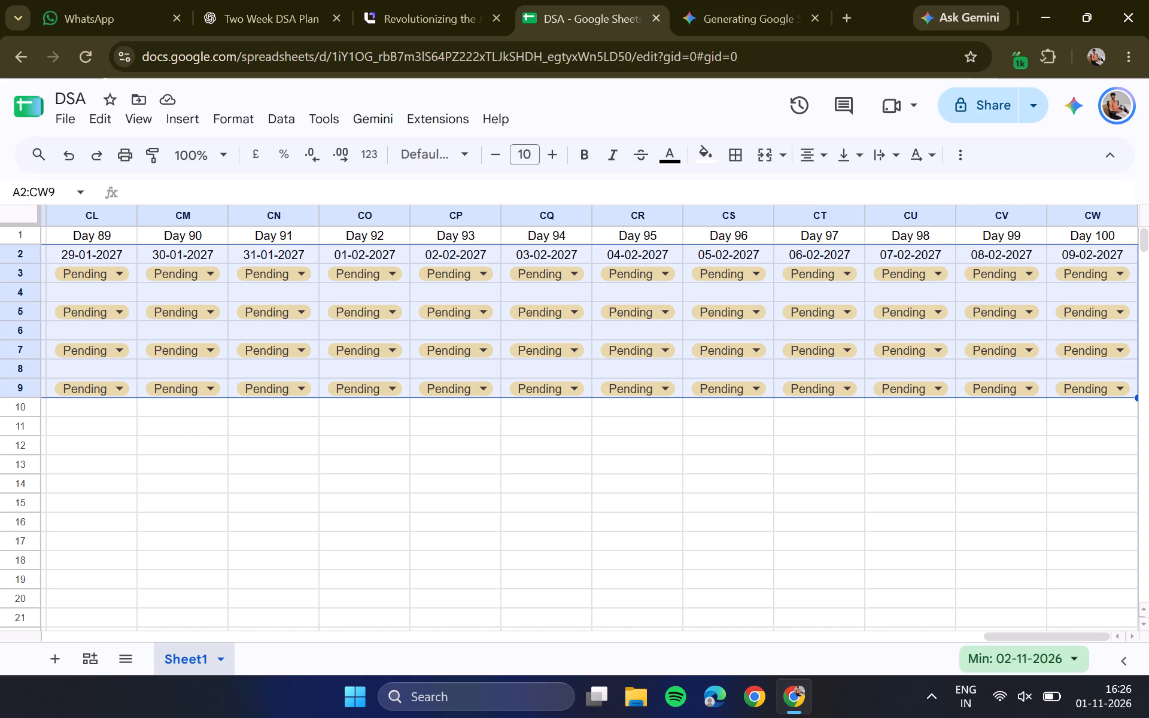
key("ctrl+x")
key("Down")
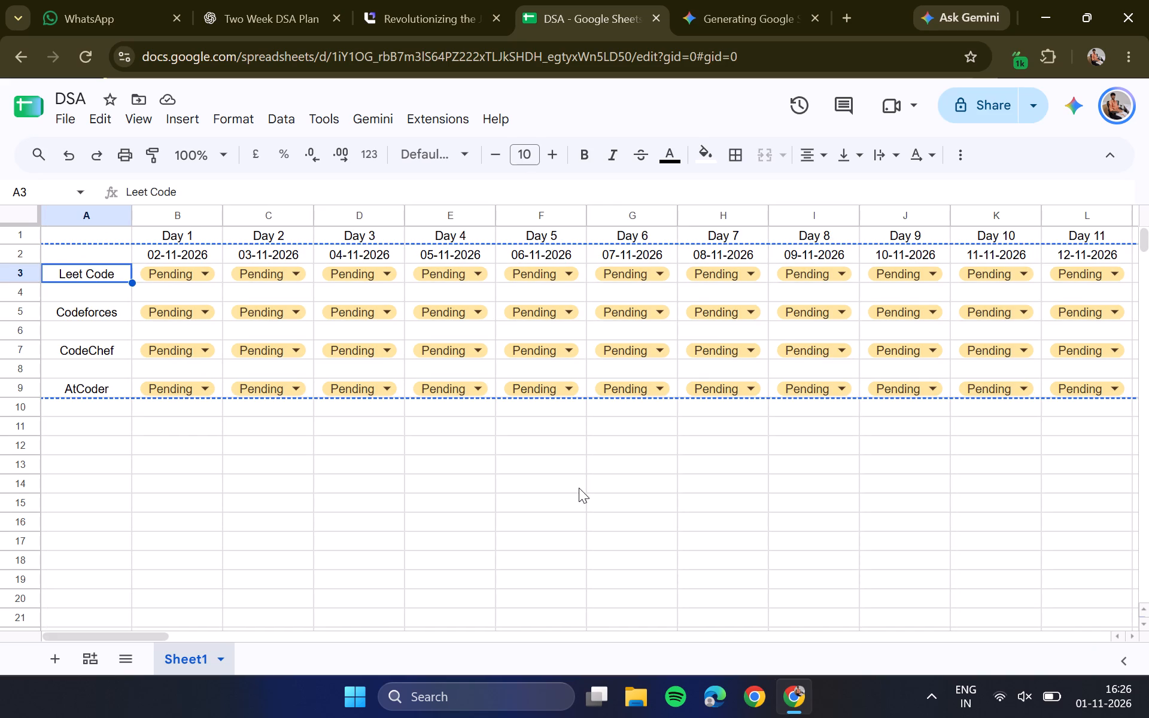
Paste the cut tracker block at A3, leaving row 2 blank beneath the day headers.
key("ctrl+v")
Move the platform rows A4:CW10 down one row by cutting them and pasting at A5, leaving row 4 blank below the dates.
left_click(94, 287)
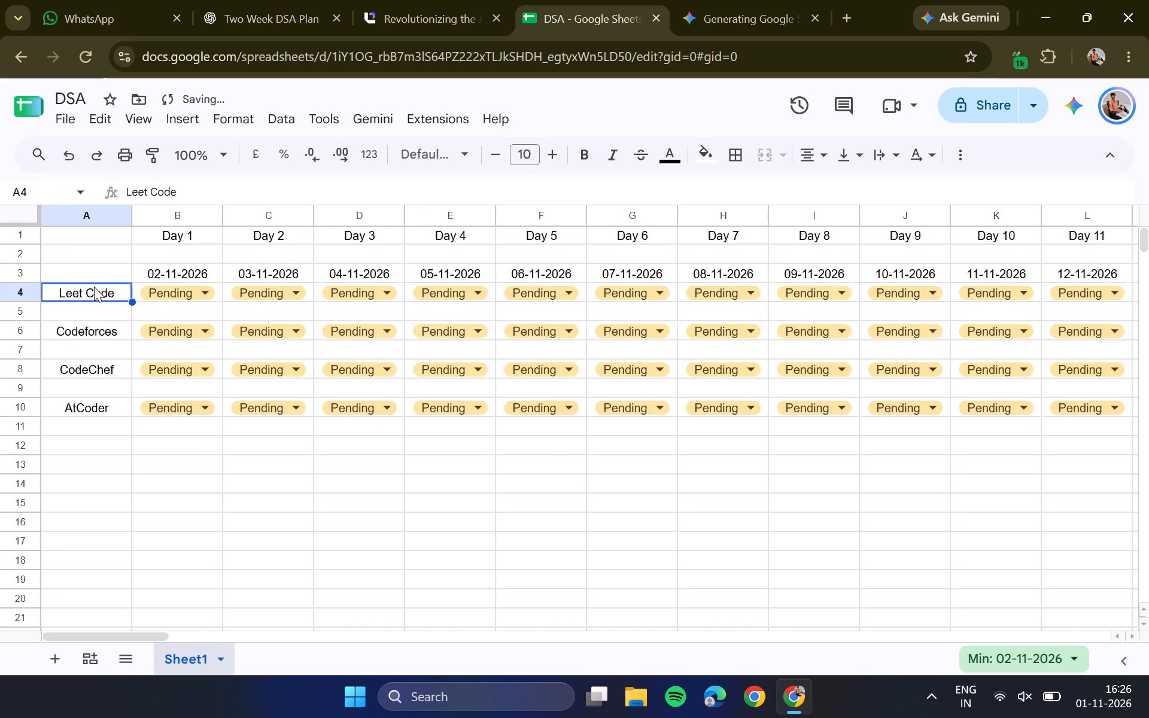
key("shift+Down")
key("shift+Down")
key("shift+Down")
key("shift+Down")
key("shift+Down")
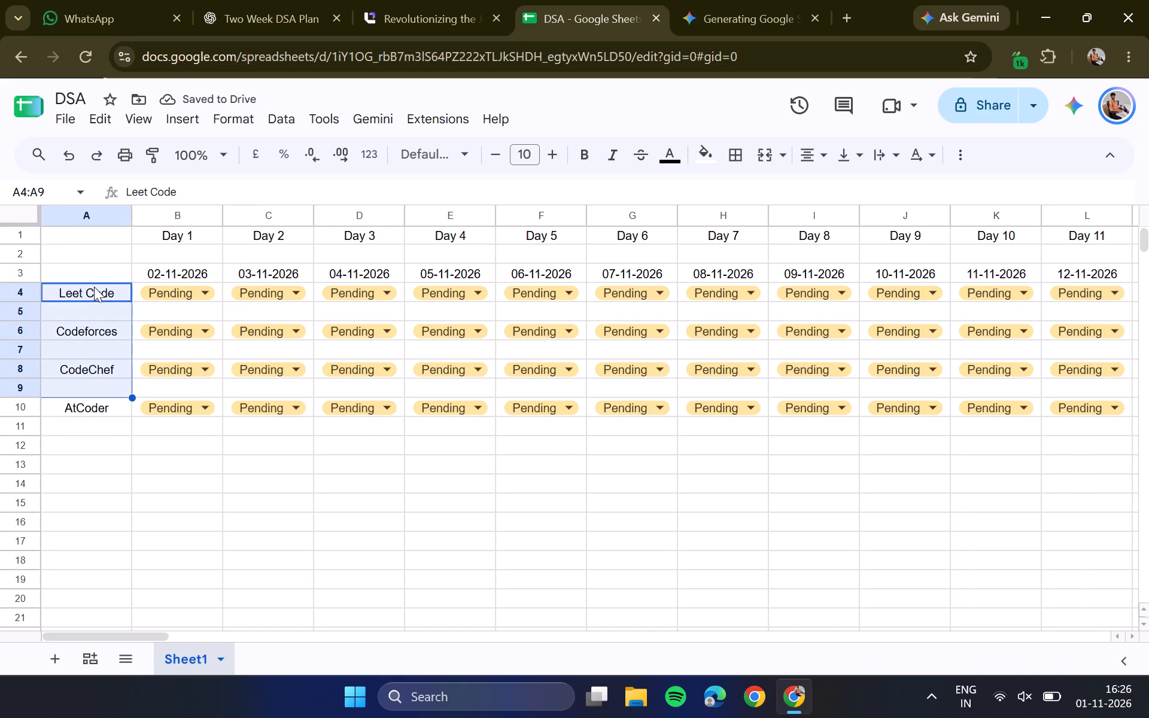
key("shift+Down")
key("shift+Right")
key("shift+Right")
key("shift+Right")
key("shift+Right")
key("shift+Right")
key("shift+Right")
key("shift+Right")
key("shift+Right")
key("shift+Right")
key("shift+Right")
key("shift+Right")
key("shift+Right")
key("shift+Right")
key("shift+Right")
key("shift+Right")
key("shift+Right")
key("shift+Right")
key("shift+Right")
key("shift+Right")
key("shift+Right")
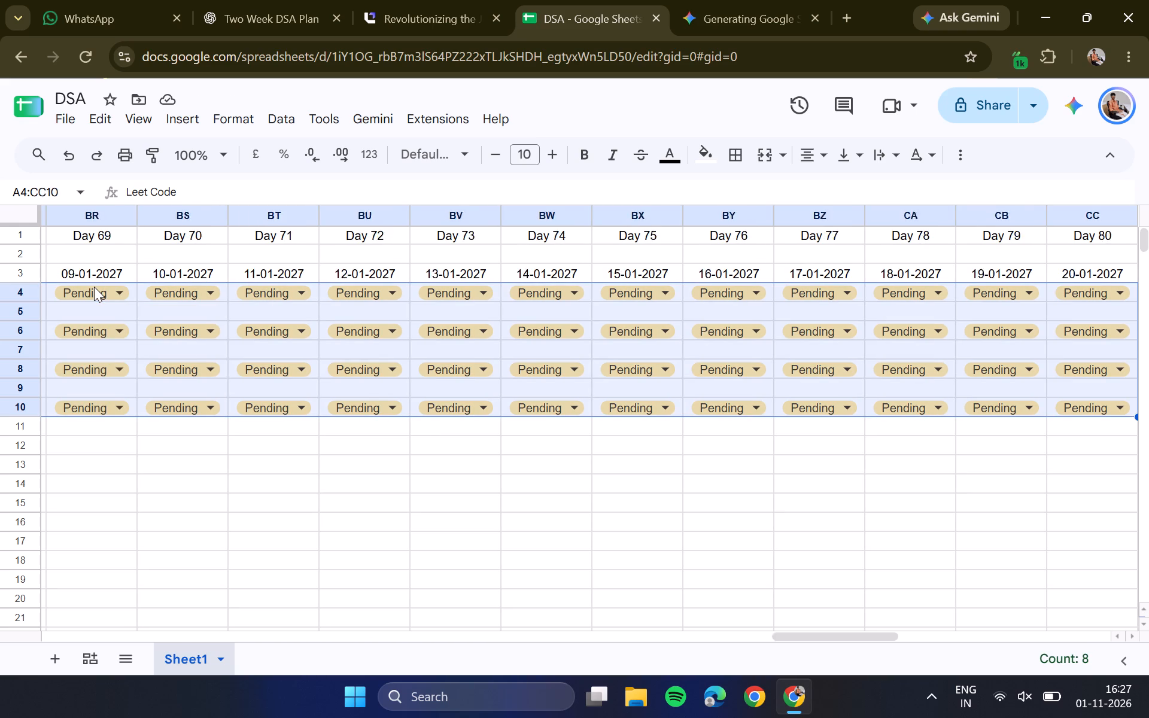
key("ctrl+x")
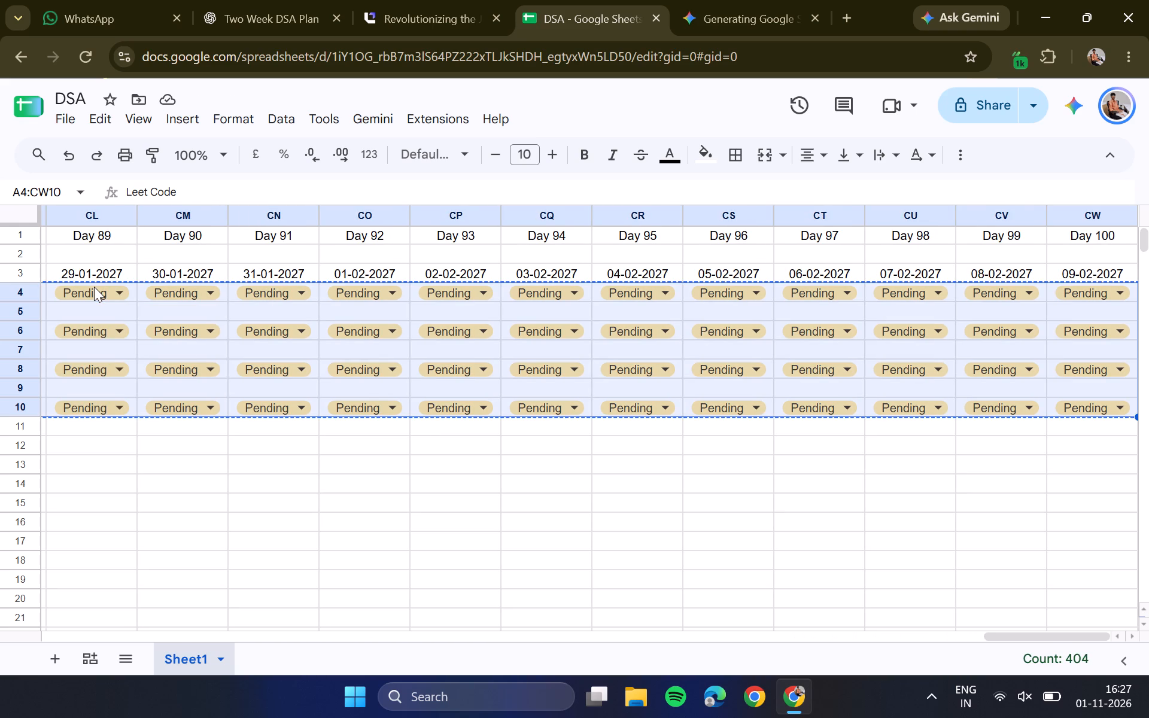
key("Left")
key("Left")
key("Left")
key("Left")
key("Left")
key("Left")
key("Left")
key("Left")
key("Left")
key("Left")
key("Left")
key("Left")
key("Left")
key("Left")
key("Left")
key("Left")
key("Left")
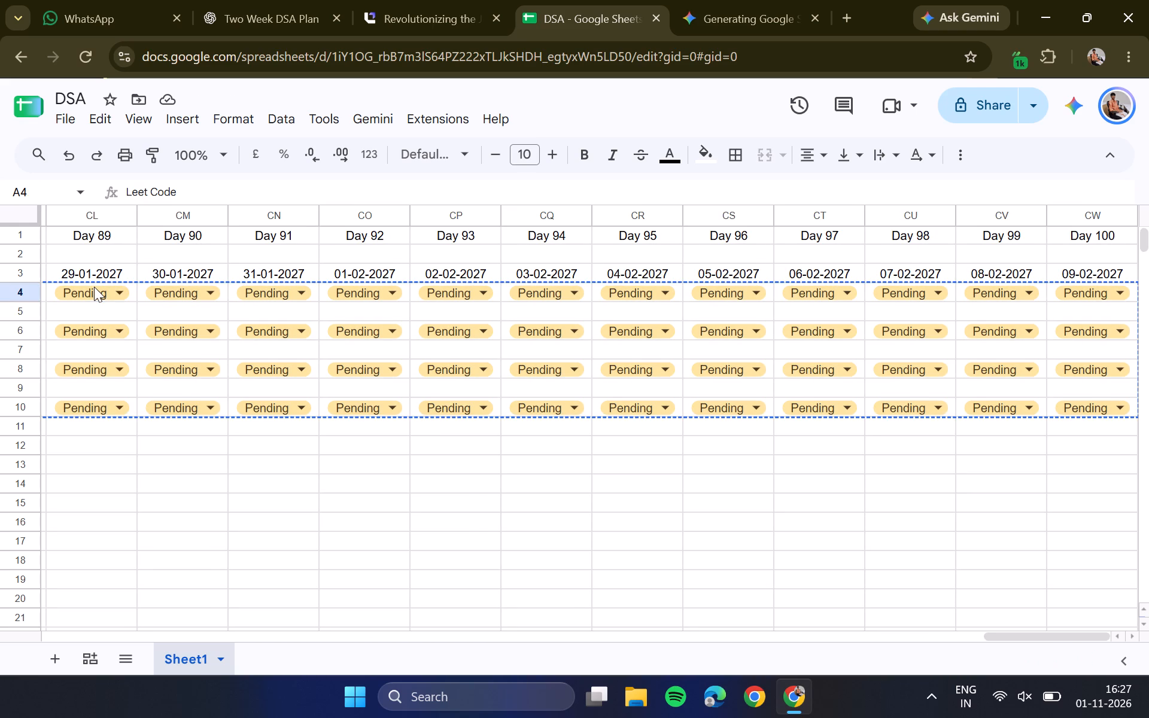
scroll(94, 287, "right", 20)
scroll(94, 287, "right", 13)
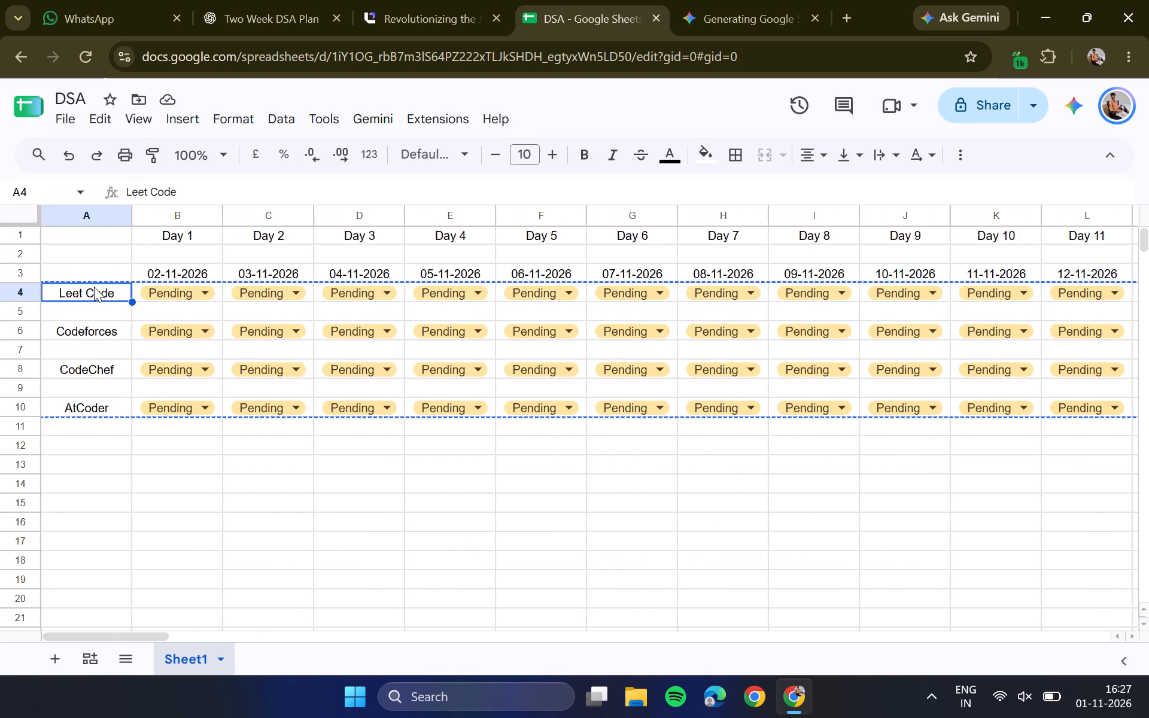
scroll(94, 287, "right", 5)
left_click(95, 311)
key("ctrl+v")
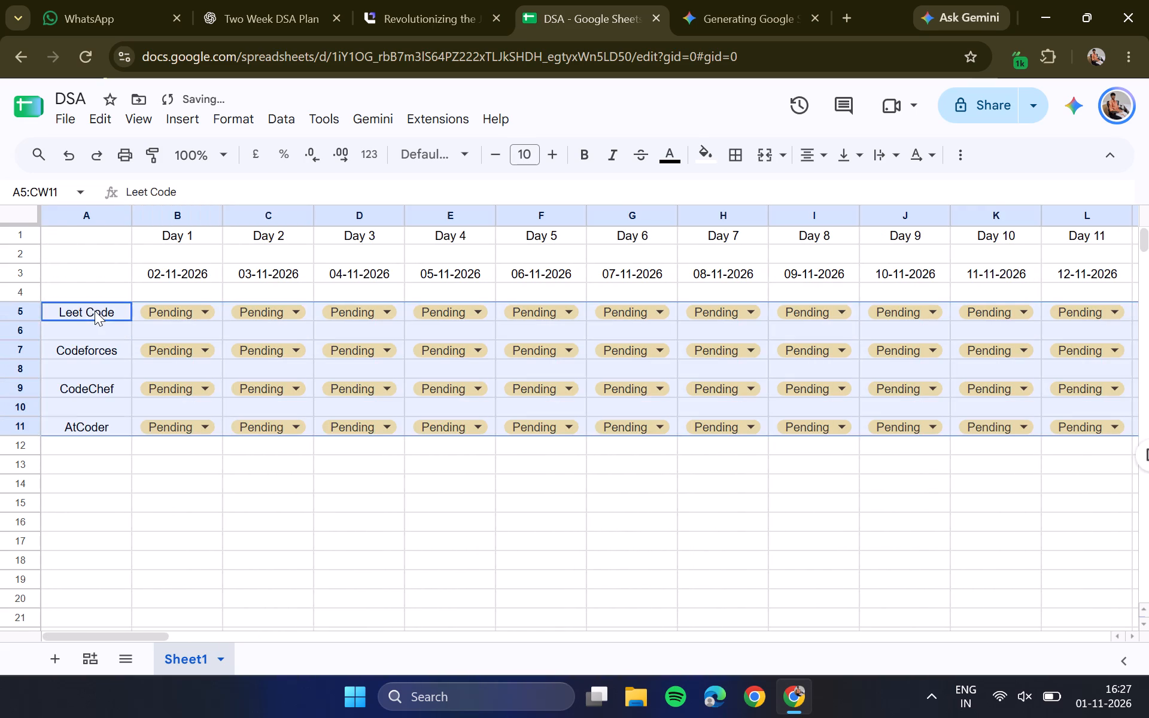
left_click(194, 452)
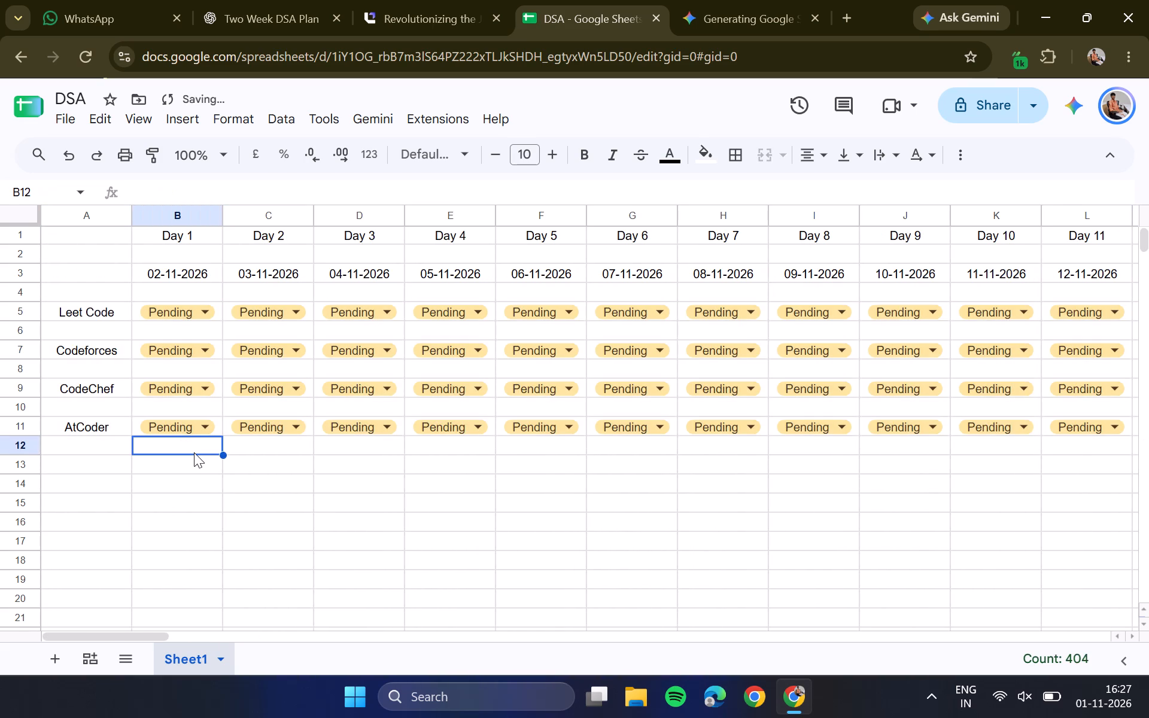